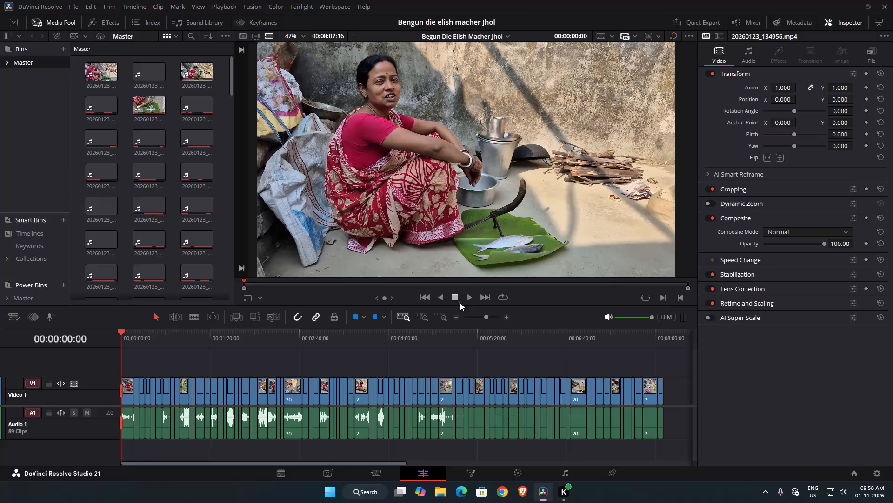
Start playing the timeline and raise the system volume to hear its audio better.
click(470, 299)
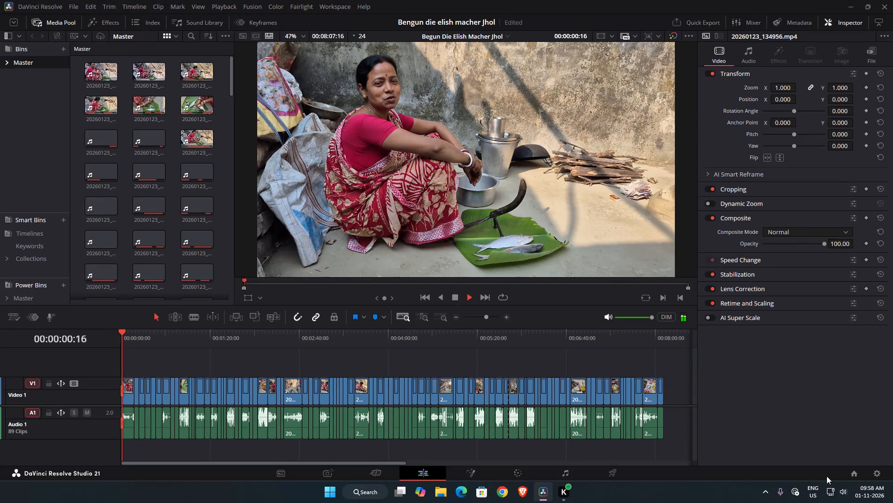
click(844, 490)
drag(787, 435, 789, 435)
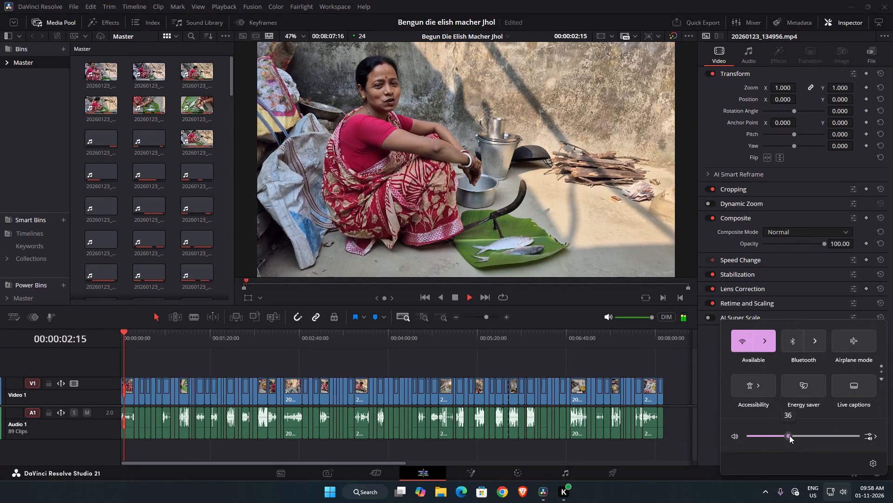
drag(789, 435, 800, 435)
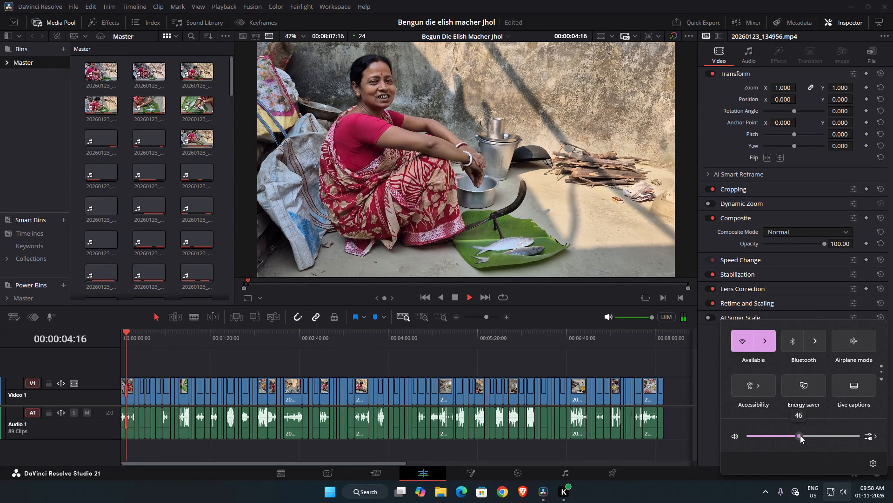
drag(800, 435, 804, 435)
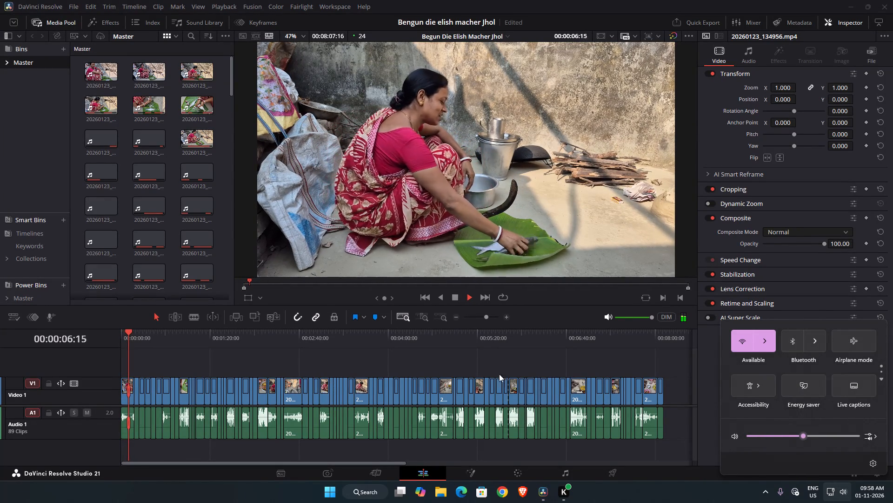
click(492, 347)
Listen to the timeline's opening, and enable AI Voice Isolation on the first clip with an amount of 56.
drag(131, 335, 79, 342)
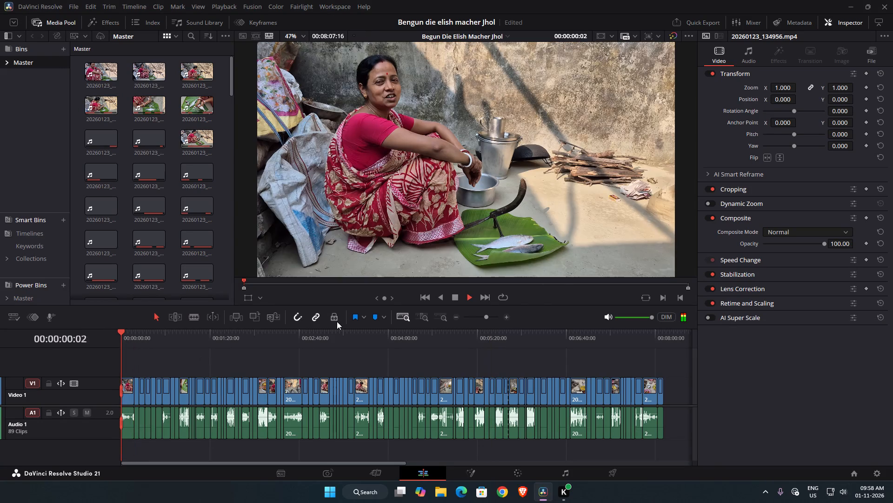
alt+scroll(373, 348, up, 4)
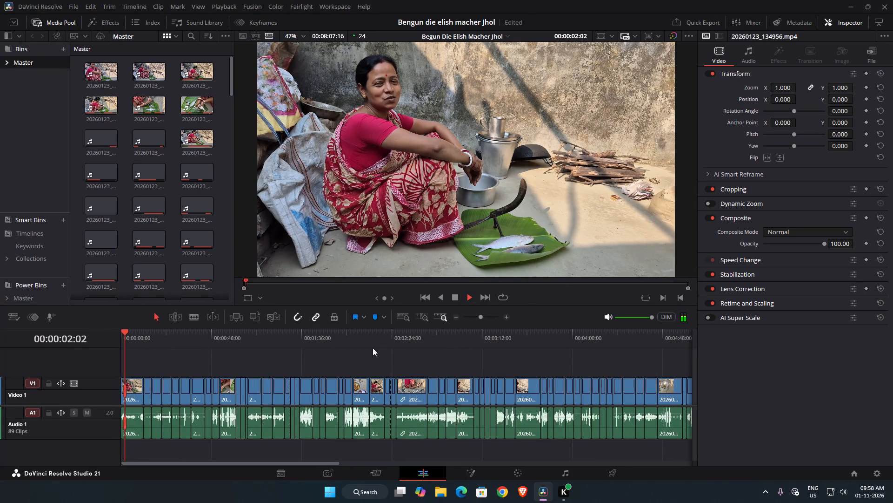
alt+scroll(373, 348, up, 9)
click(843, 27)
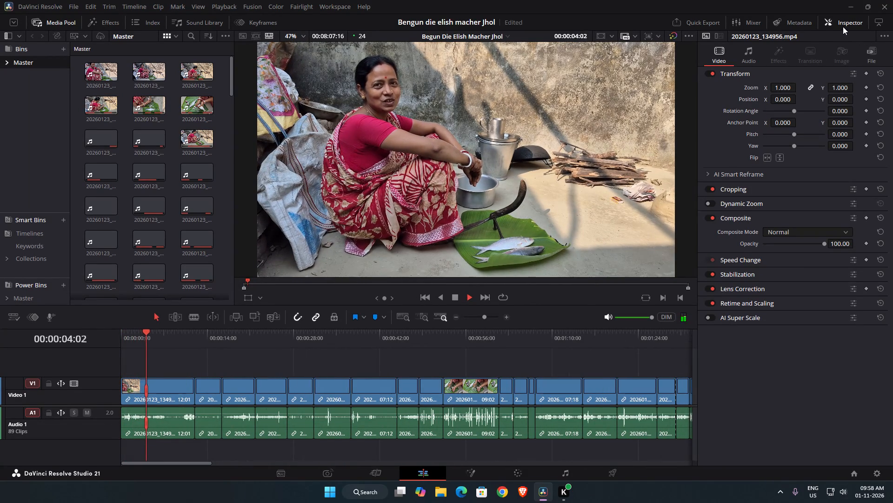
click(165, 395)
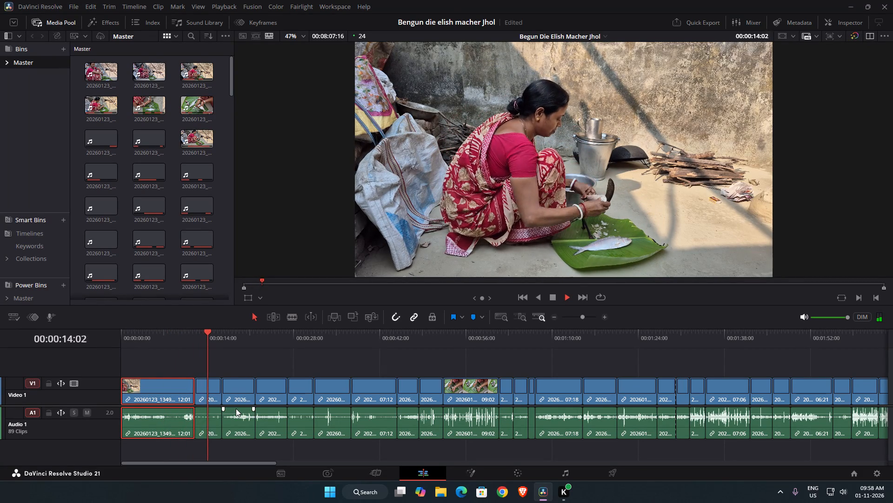
click(181, 333)
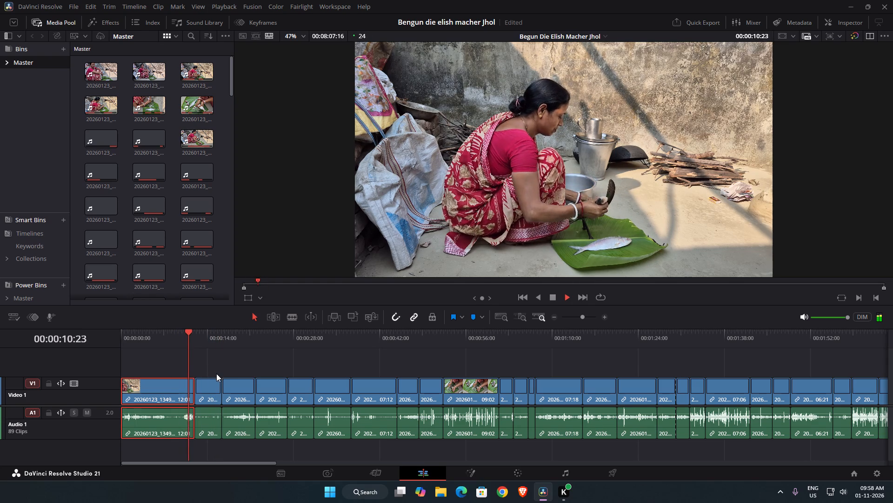
key(space)
click(171, 332)
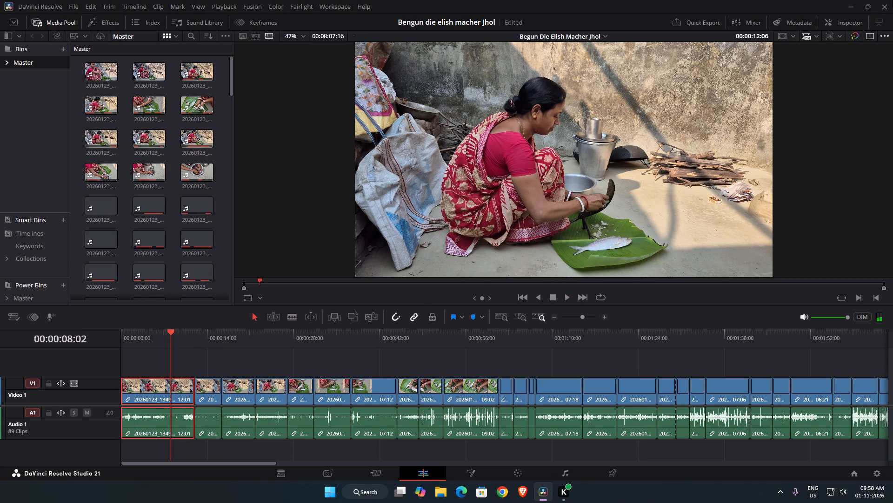
click(833, 24)
click(753, 52)
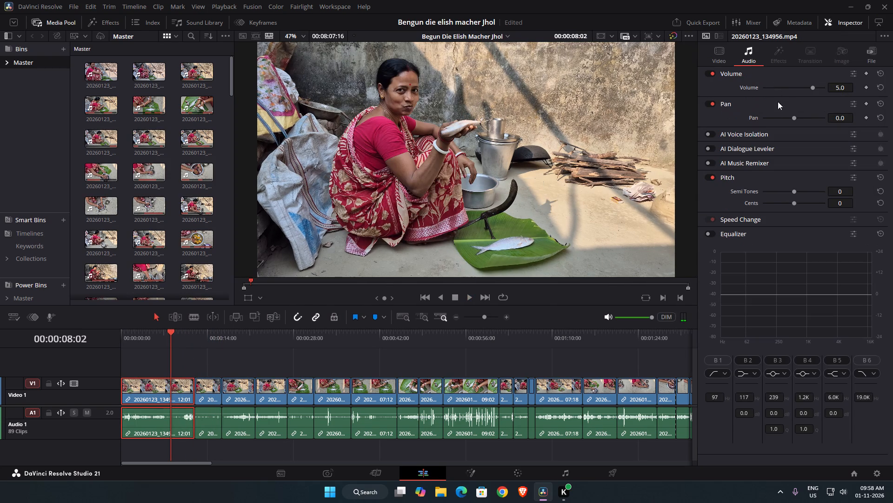
click(710, 136)
click(801, 147)
Play on from about 00:00:08 and listen to the audio of the following fish-cleaning clips.
key(space)
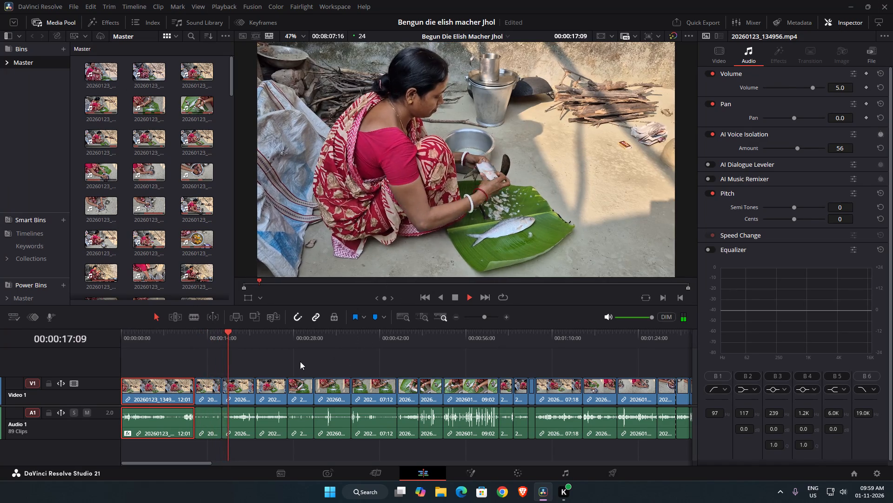
scroll(297, 366, down, 1)
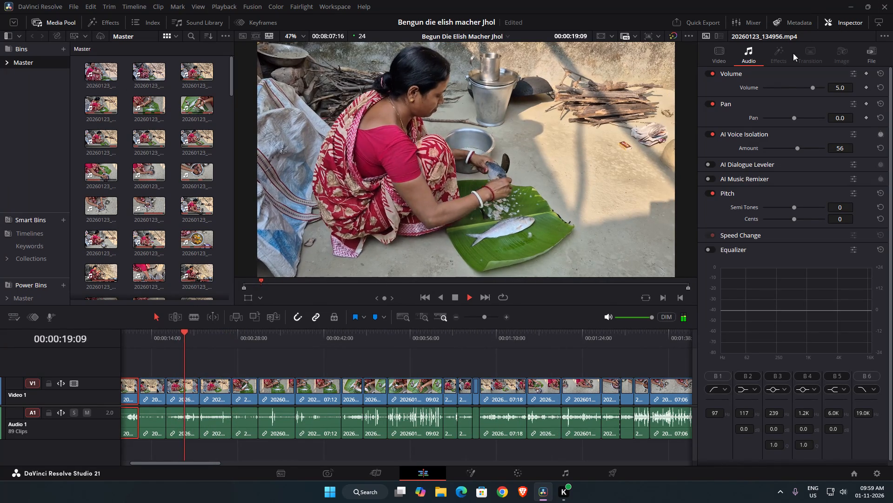
click(837, 26)
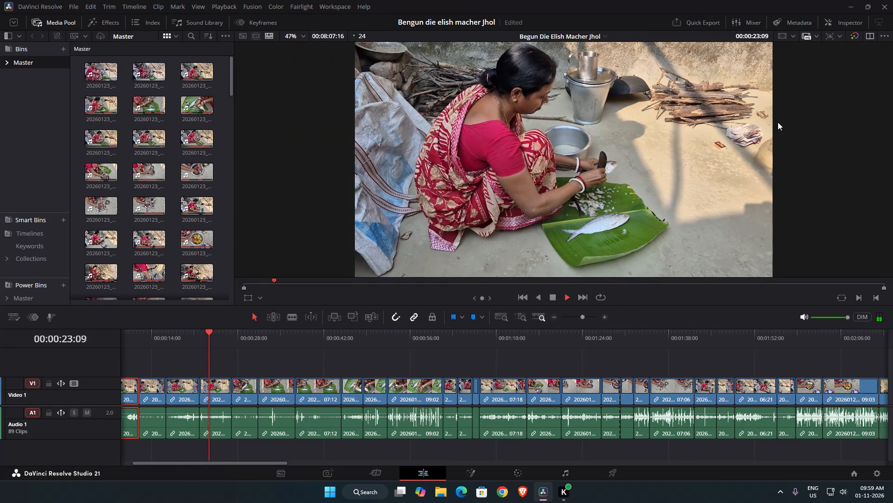
alt+scroll(385, 366, down, 4)
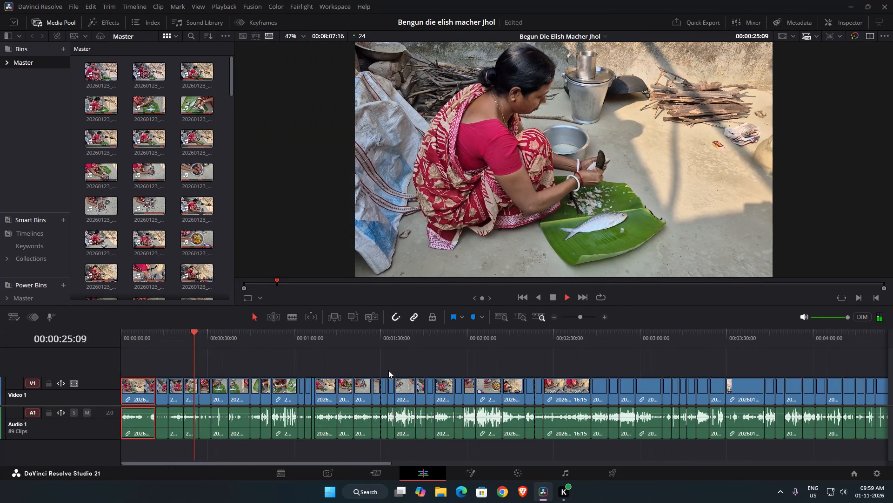
click(839, 316)
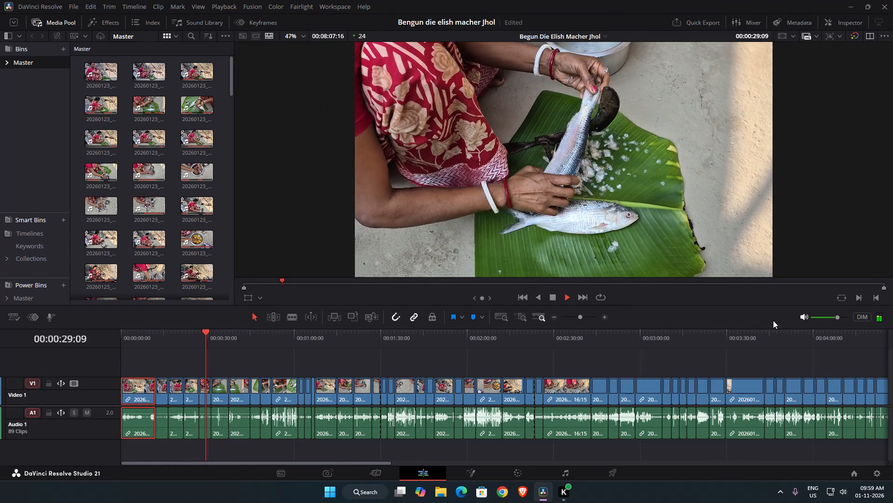
drag(838, 319, 847, 319)
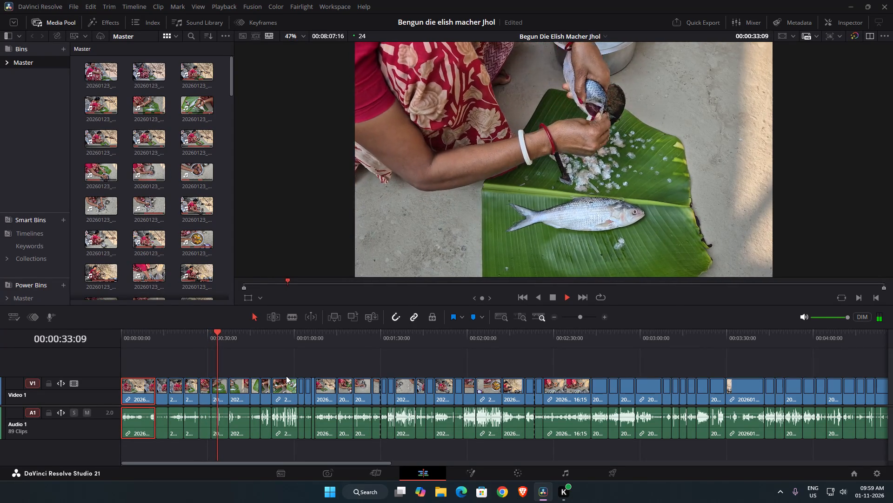
click(221, 396)
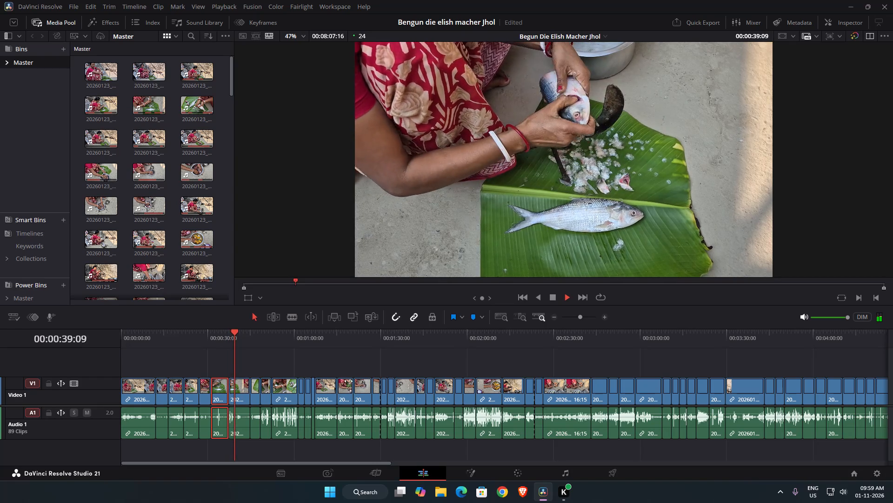
click(291, 394)
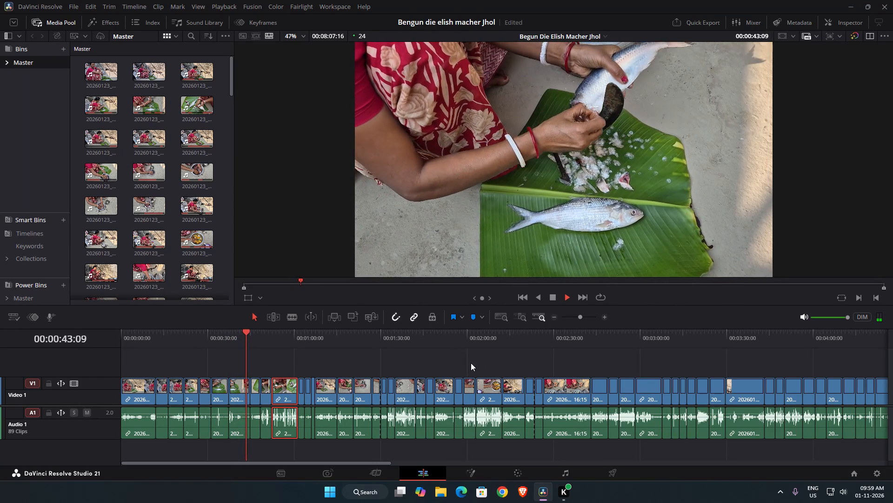
Enable AI Voice Isolation at amount 100 on clip 20260123_135547.mp4 and play it from near its start, about 00:01:07.
click(857, 22)
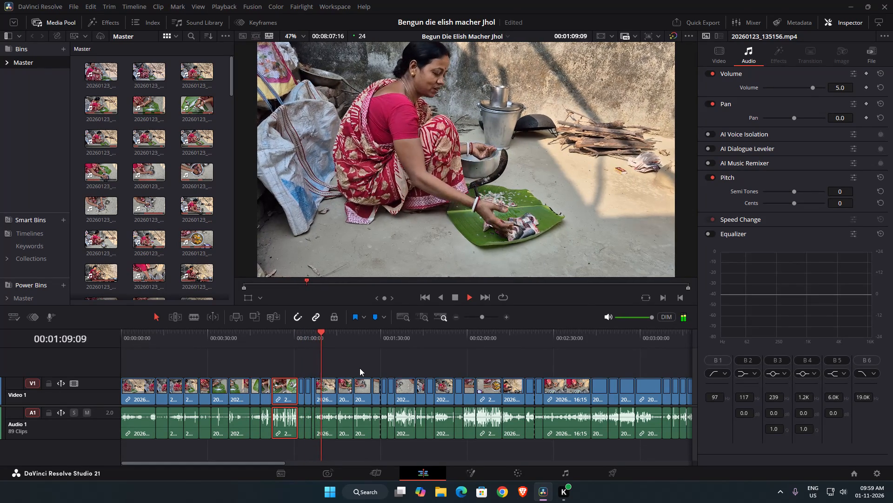
click(326, 395)
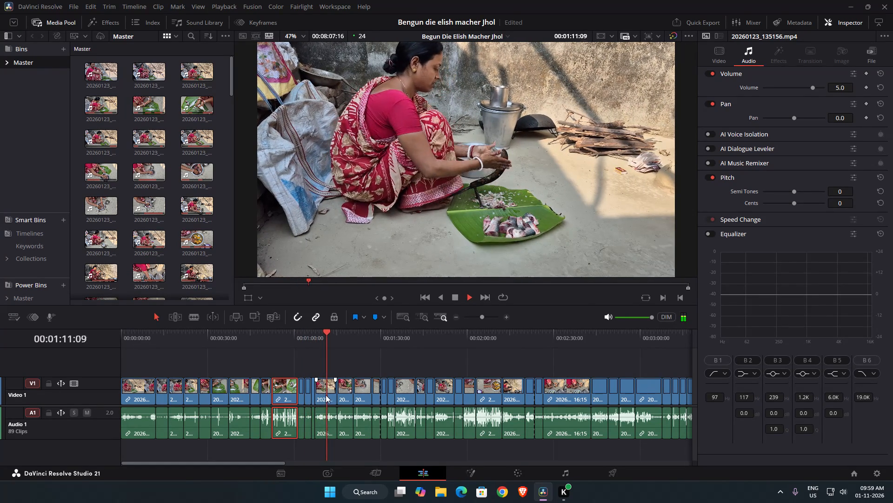
click(708, 136)
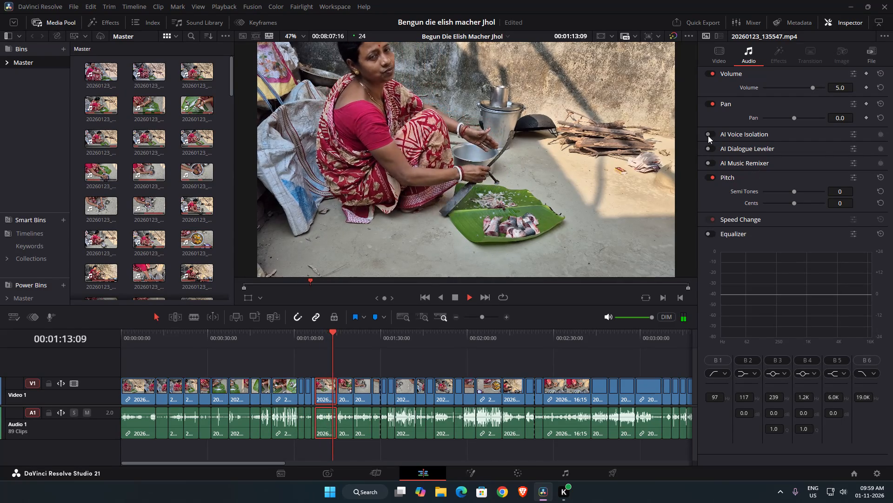
click(314, 336)
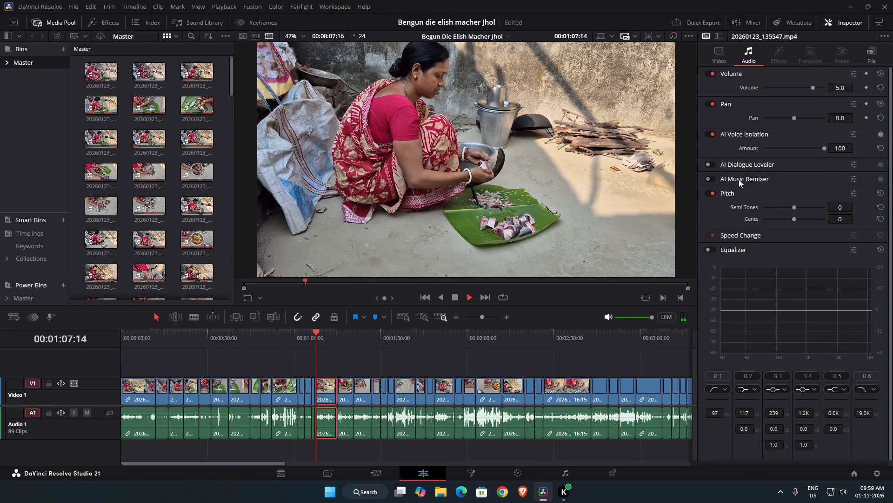
key(space)
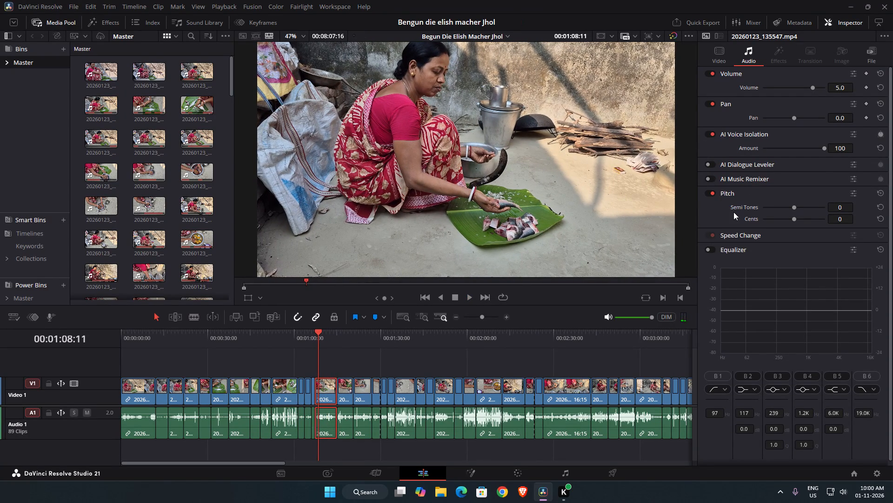
key(space)
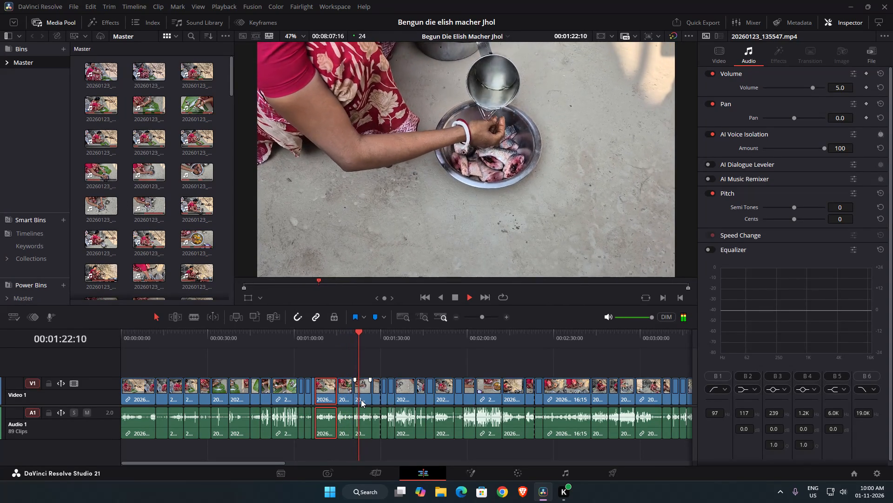
Select the two clips following 20260123_135547.mp4 together, enable AI Voice Isolation on them and lower its amount.
click(337, 337)
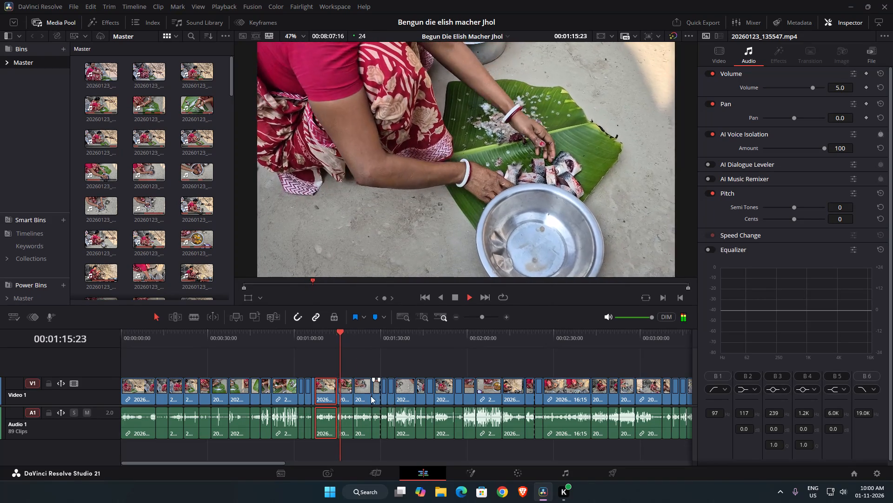
drag(348, 368, 361, 392)
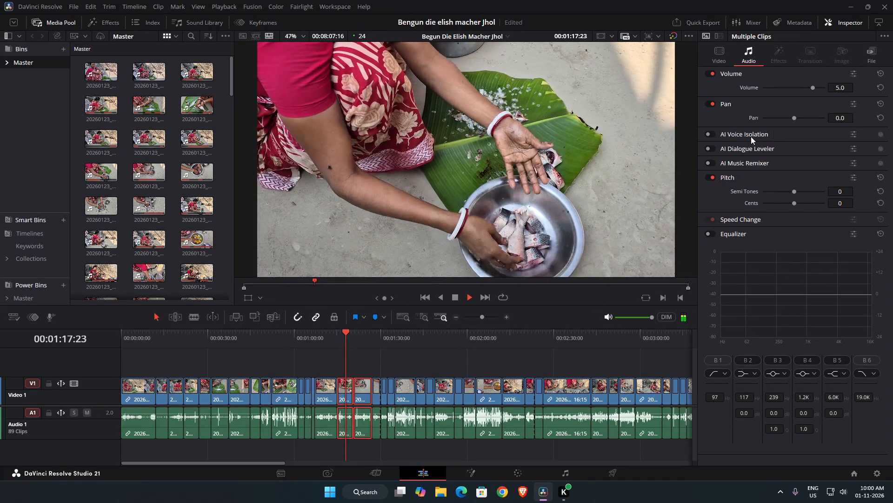
click(709, 133)
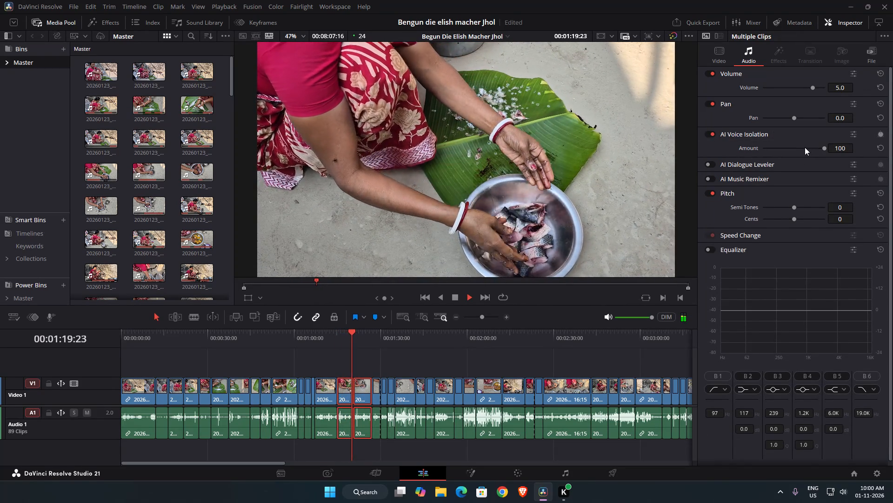
click(800, 149)
click(793, 147)
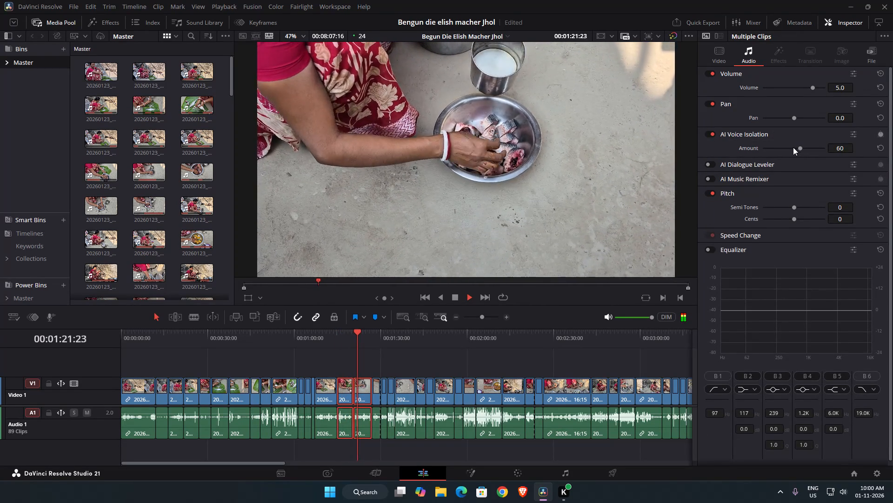
key(space)
Enable AI Voice Isolation on clip 20260123_135637.mp4 alone, set its amount to 50, and move the playhead back to 00:01:17:02.
click(376, 353)
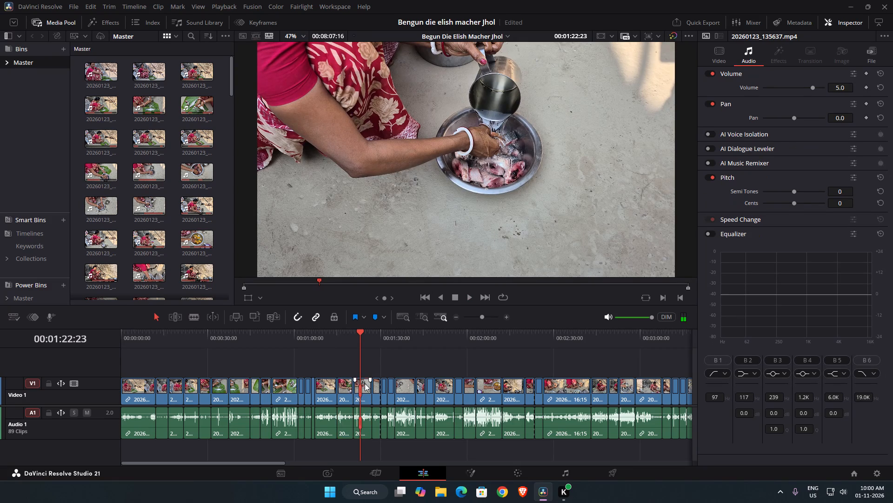
click(365, 383)
click(741, 135)
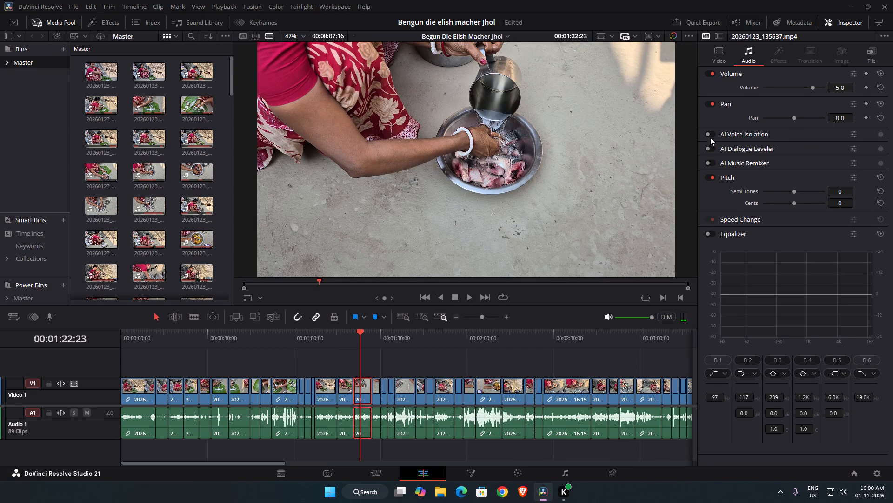
click(710, 135)
click(752, 135)
click(751, 136)
drag(813, 148, 800, 147)
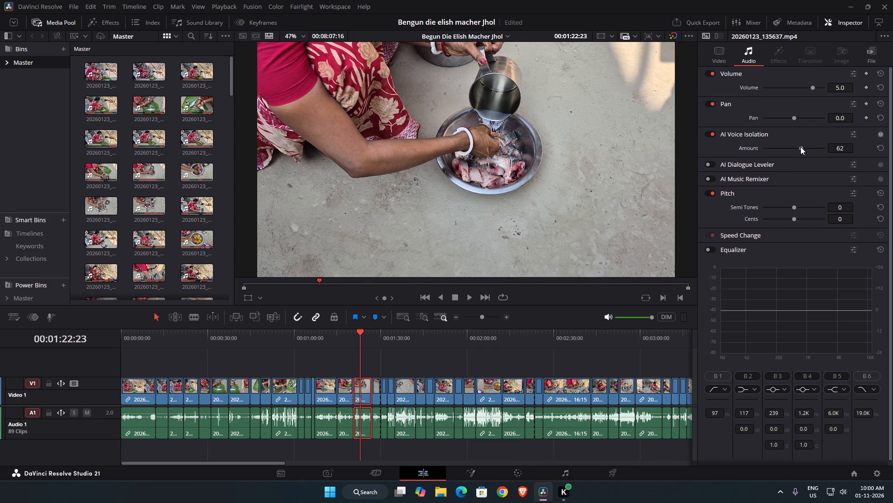
drag(800, 147, 794, 149)
drag(794, 149, 793, 149)
click(343, 337)
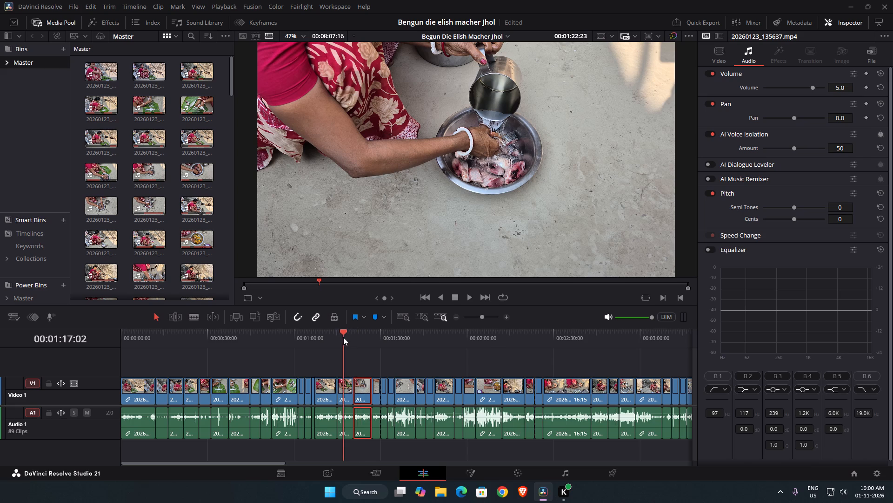
Replay the audio leading into clip 20260123_135637.mp4 and disable AI Voice Isolation on that clip.
key(space)
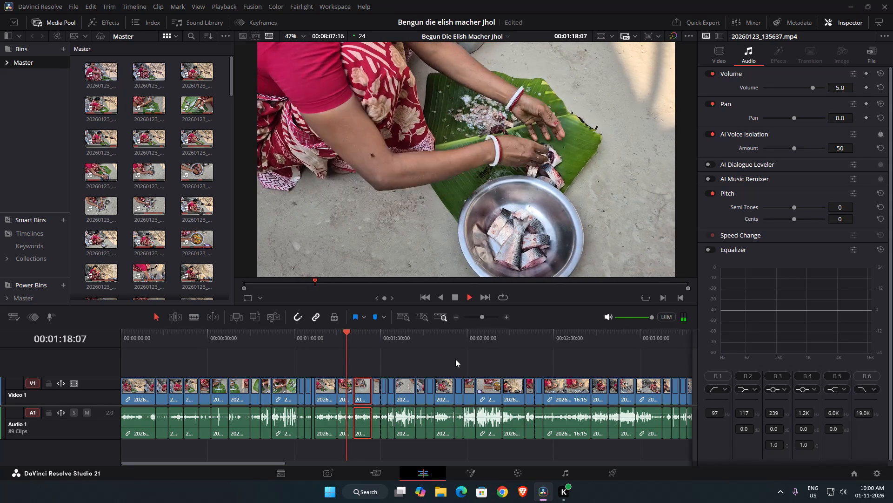
click(327, 334)
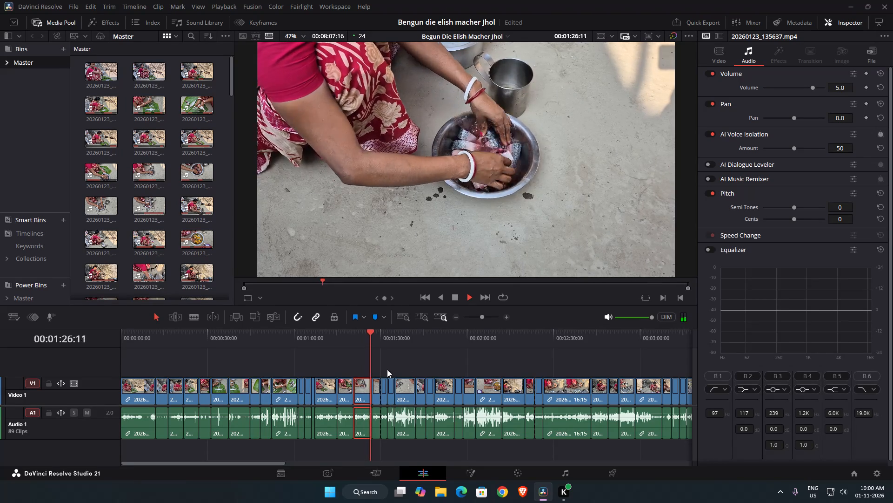
click(338, 339)
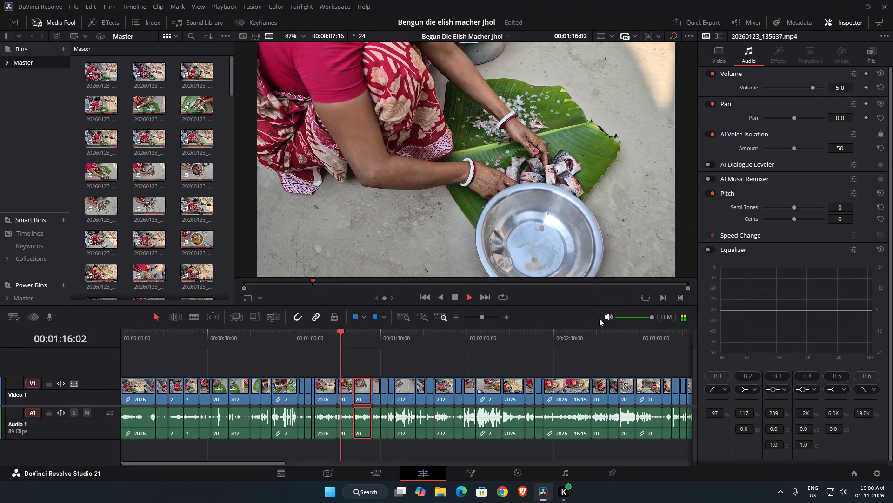
click(363, 389)
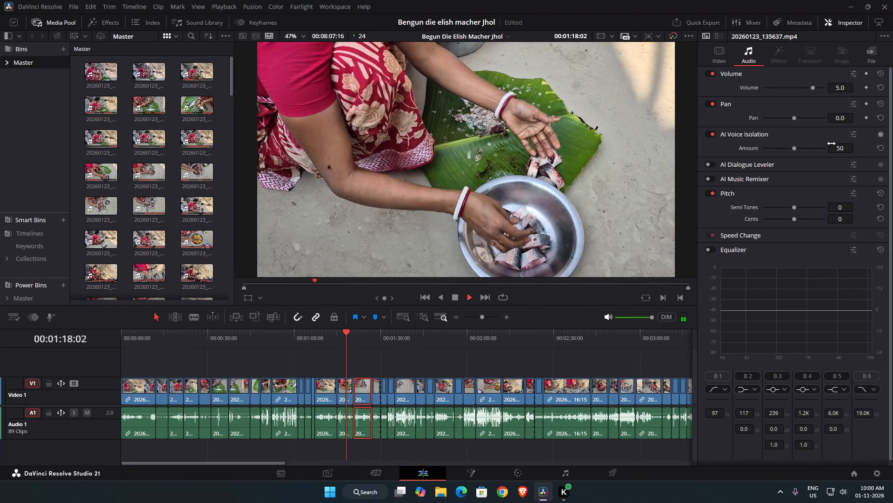
click(713, 136)
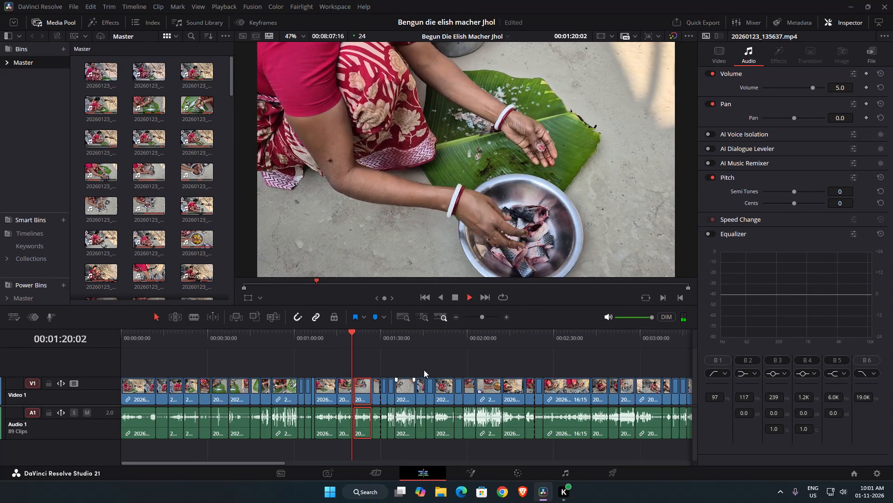
click(443, 360)
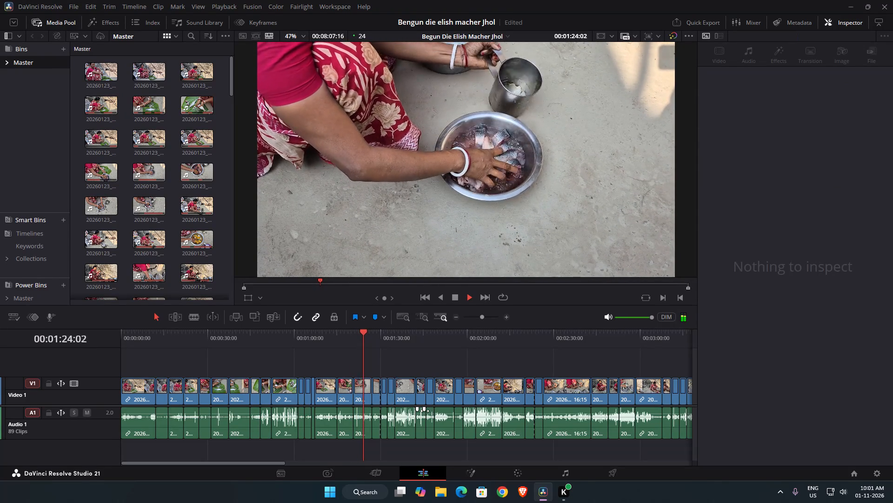
Play on through the fish-washing clips, replaying 20260123_135723.mp4 from its start to examine its audio.
scroll(441, 395, down, 8)
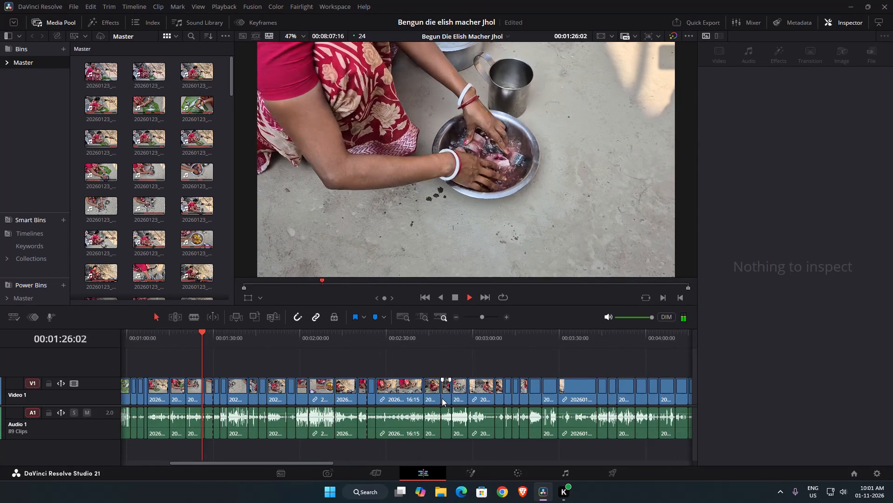
click(402, 316)
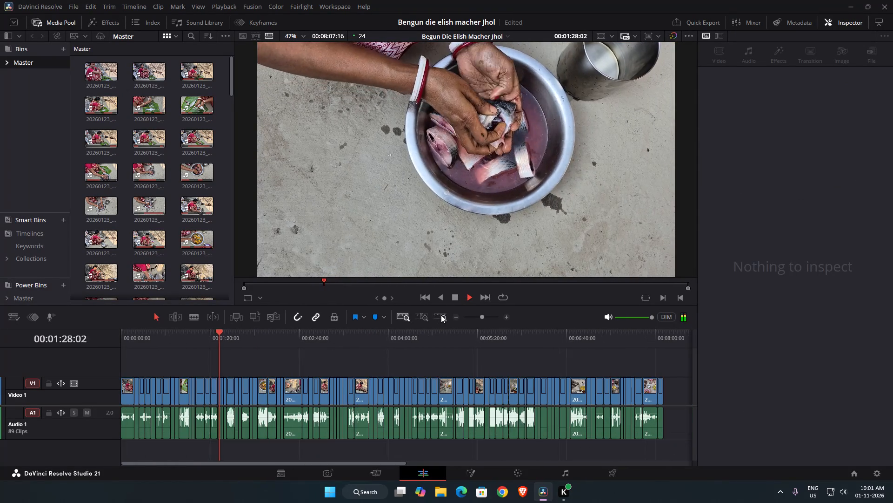
click(441, 315)
alt+scroll(395, 412, up, 8)
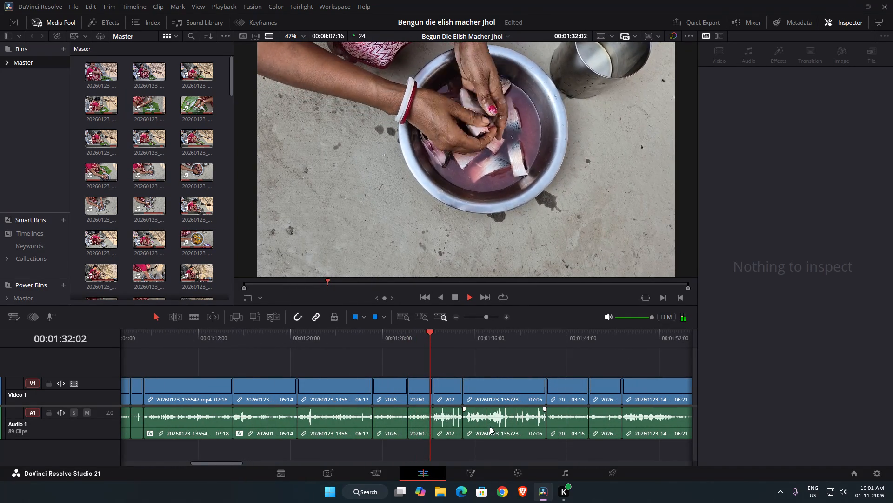
scroll(490, 428, down, 1)
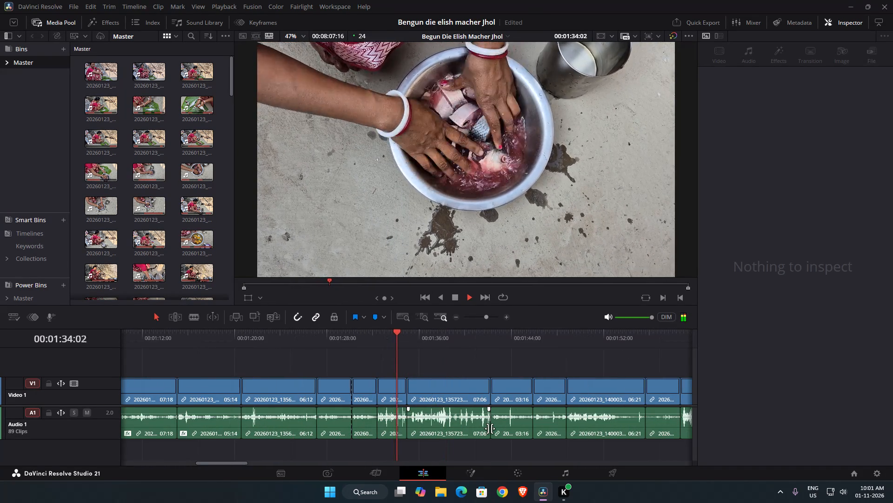
click(492, 348)
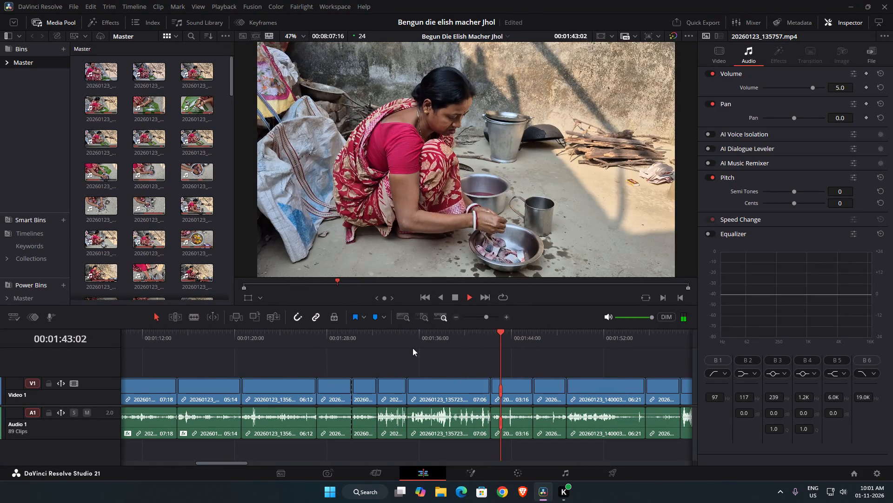
click(410, 336)
alt+scroll(457, 362, down, 2)
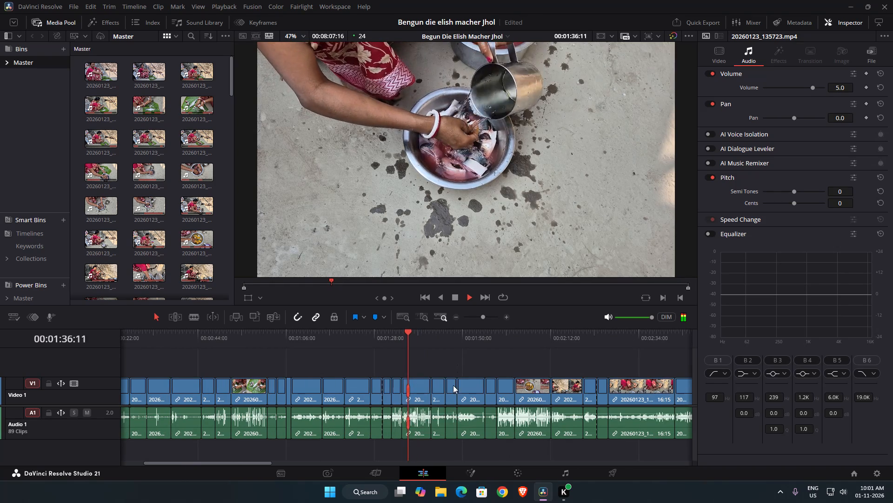
key(space)
click(423, 393)
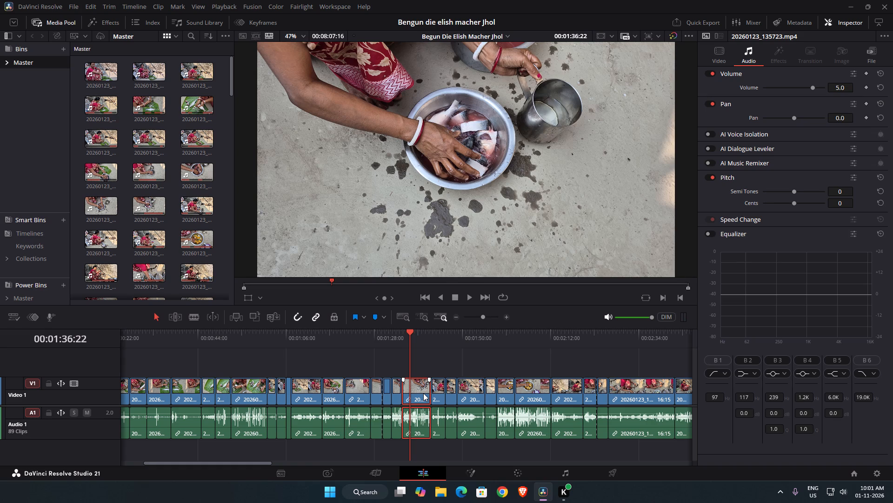
key(space)
click(397, 331)
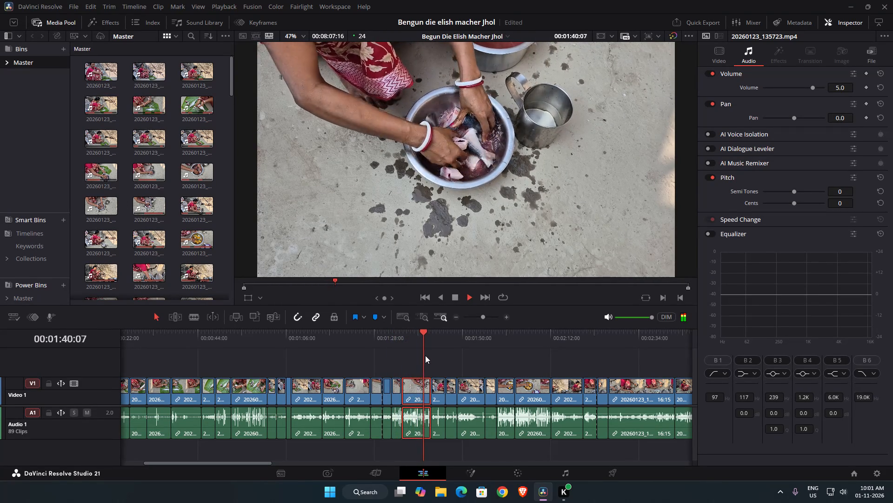
Lower the system sound volume while the timeline keeps playing.
click(844, 488)
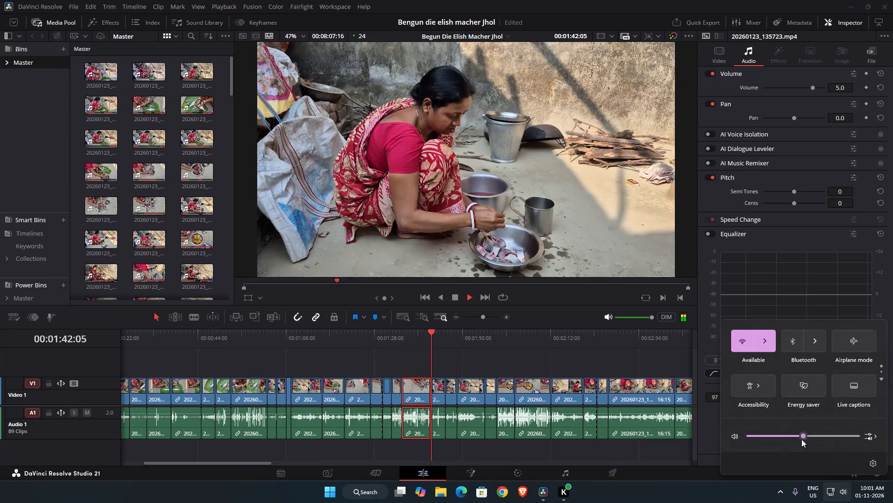
scroll(798, 435, down, 2)
click(666, 502)
click(511, 354)
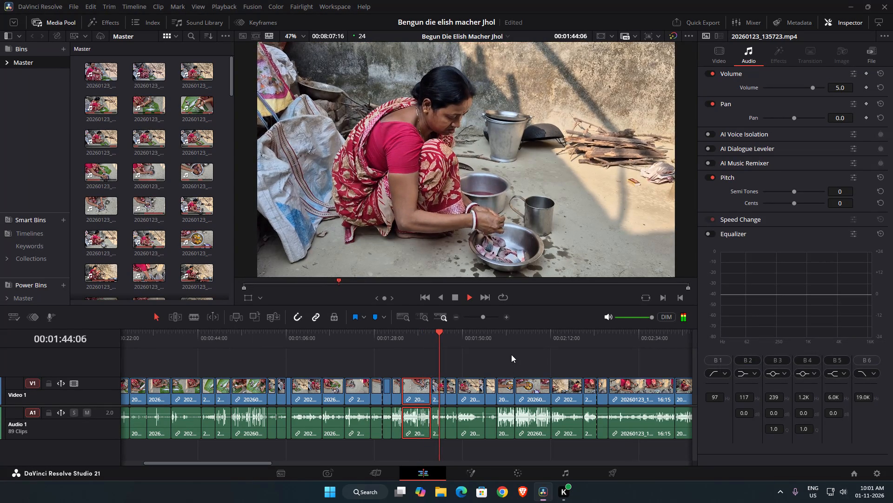
Listen to clips 20260123_135757.mp4 and 20260123_140003.mp4, replaying the stretch from about 00:01:42.
click(468, 390)
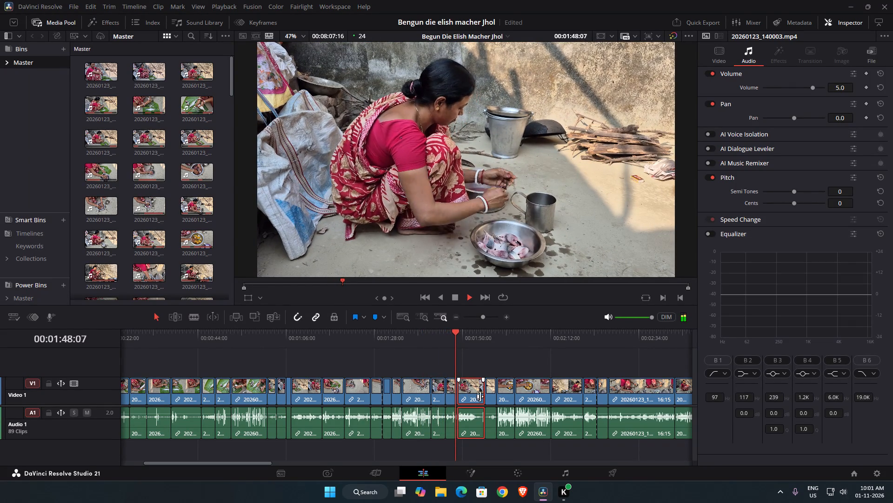
alt+scroll(474, 402, up, 3)
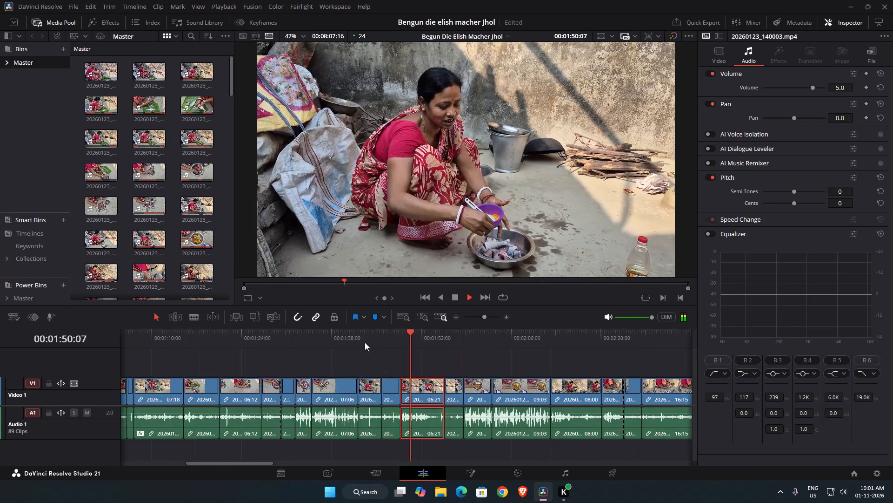
click(365, 342)
alt+scroll(407, 357, up, 1)
alt+scroll(407, 357, down, 1)
alt+scroll(407, 357, up, 3)
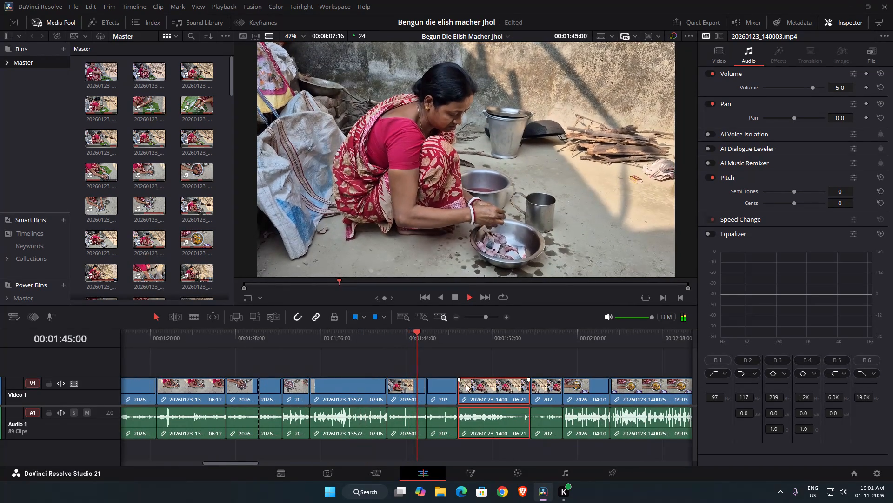
key(space)
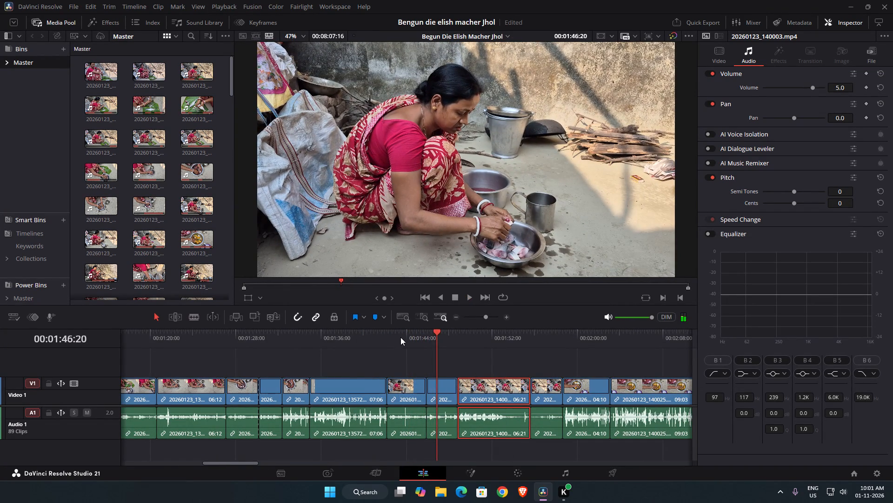
click(400, 337)
key(space)
key(space)
Ripple trim the end of the first 20260123_135757.mp4 clip at 00:01:44:05 and play across the cut.
click(404, 344)
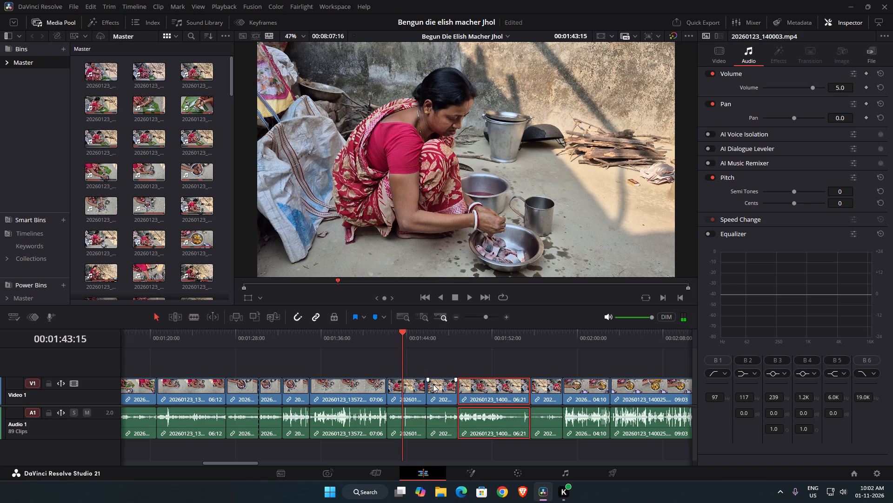
click(433, 342)
click(410, 340)
click(429, 358)
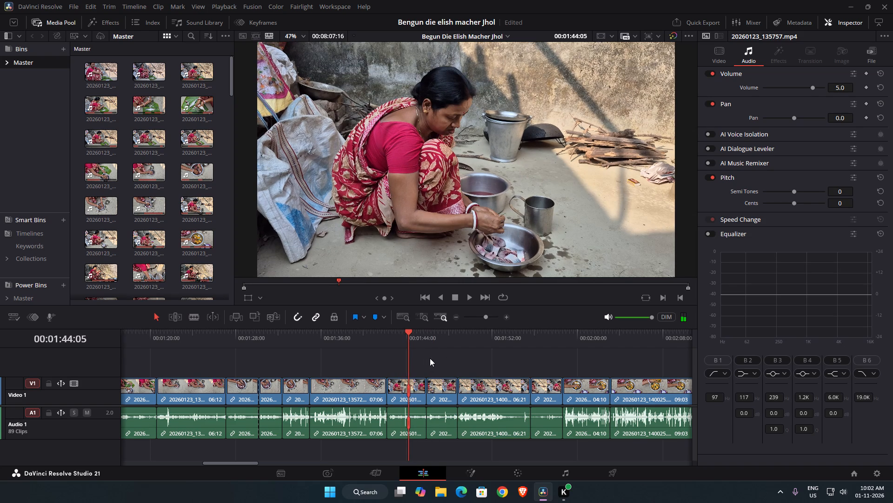
key(w)
click(394, 337)
key(space)
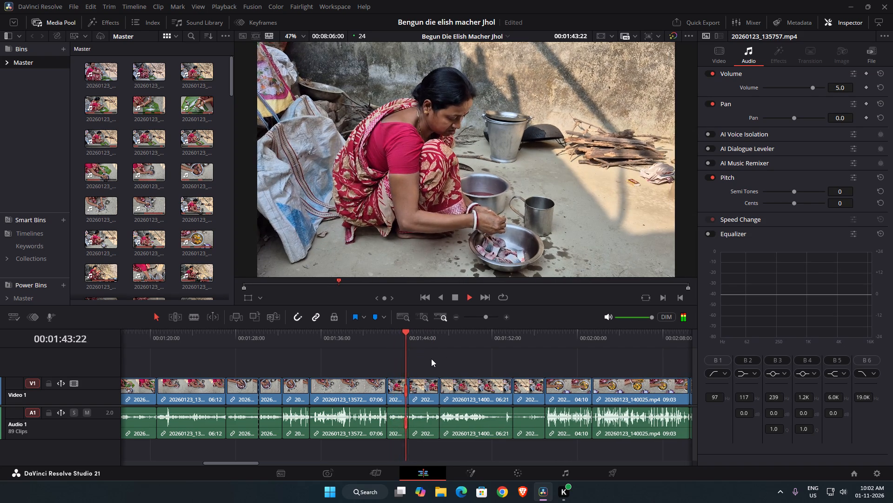
Ripple trim more off the end of the first 20260123_135757.mp4 clip so it lasts 01:13, and resume playback.
alt+scroll(428, 374, up, 3)
alt+scroll(428, 374, down, 1)
alt+scroll(428, 374, up, 3)
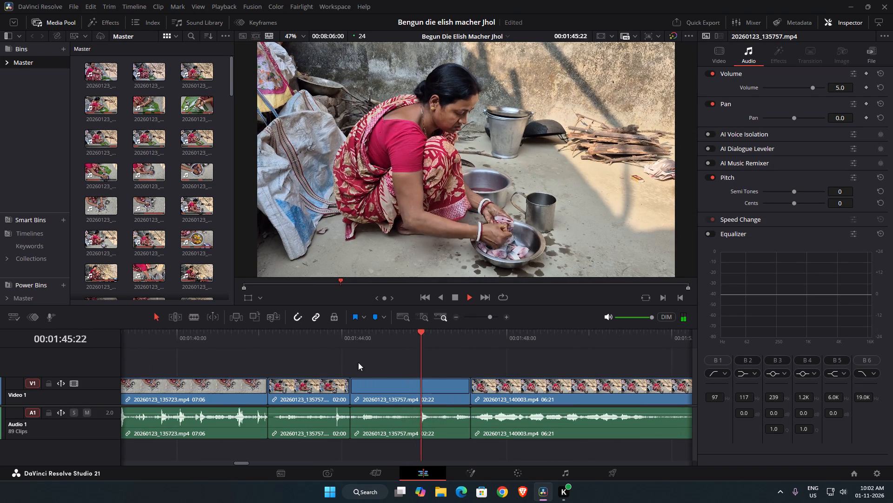
key(space)
drag(341, 341, 331, 344)
text(w)
key(space)
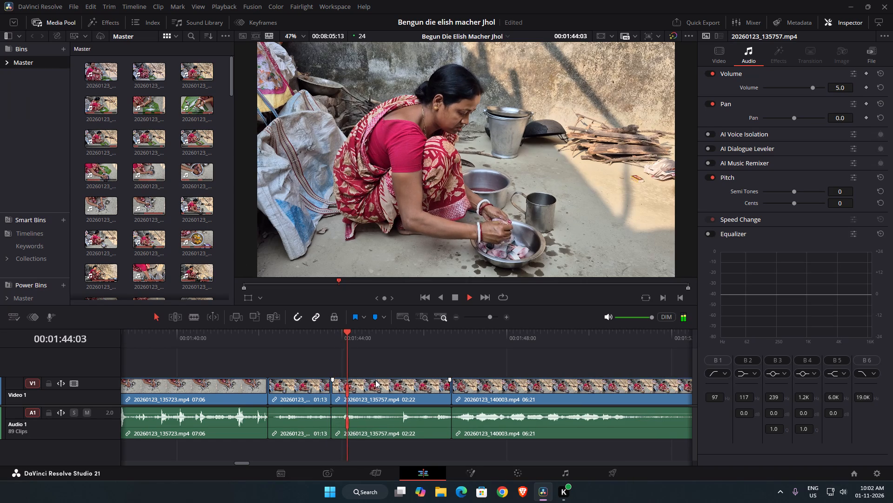
Play from about 00:01:41 through the turmeric and salt marinating clips to review their audio and cuts.
click(227, 336)
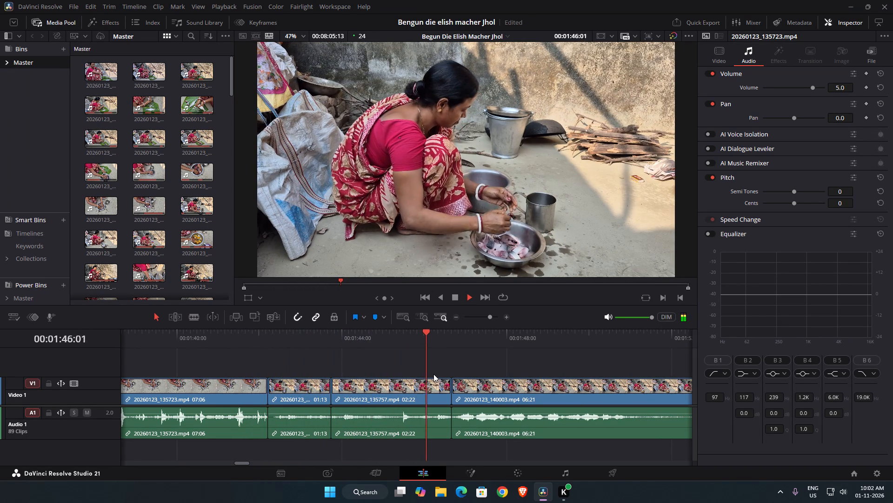
scroll(433, 374, down, 4)
alt+scroll(433, 374, down, 2)
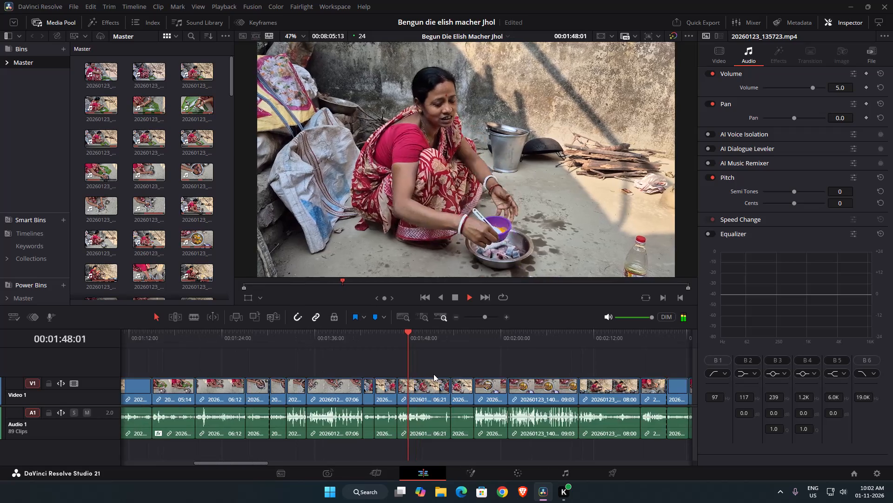
alt+scroll(433, 374, down, 2)
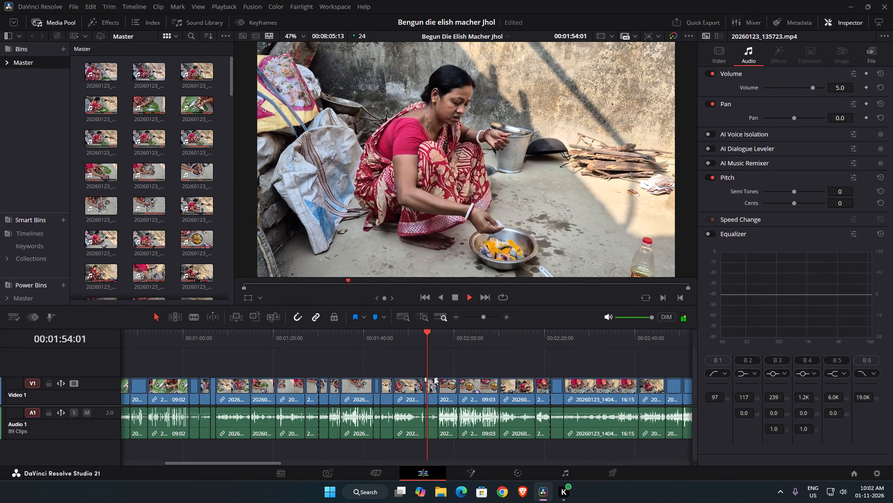
scroll(439, 383, down, 1)
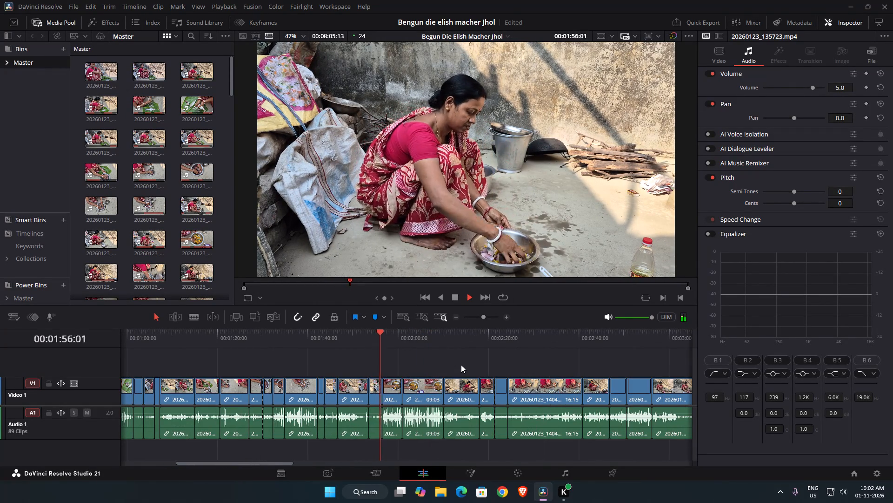
click(461, 365)
scroll(461, 367, down, 1)
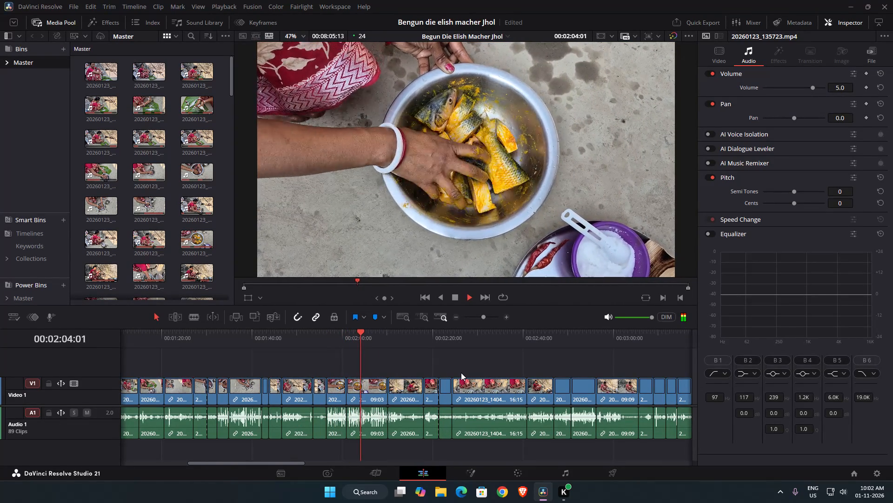
alt+scroll(447, 384, down, 4)
alt+scroll(447, 385, up, 1)
alt+scroll(447, 385, down, 4)
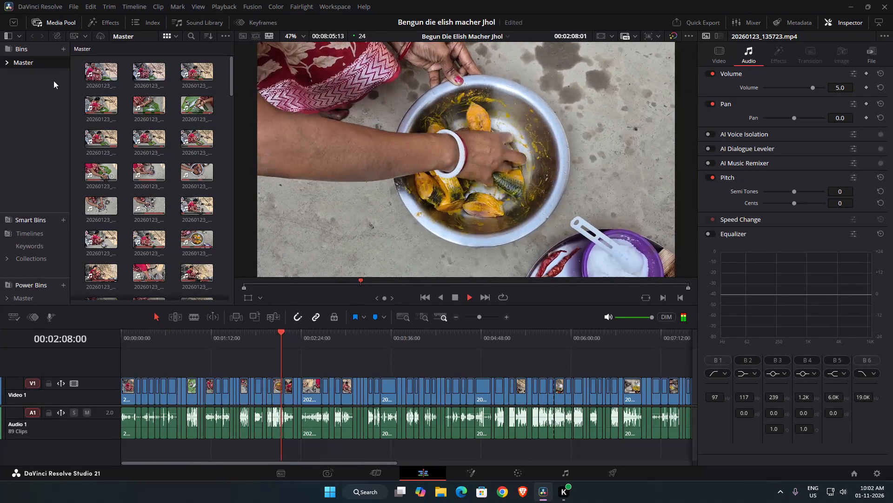
Search all effects for "adjust" and place an Adjustment Clip on a new Video 2 track at the timeline start.
click(101, 16)
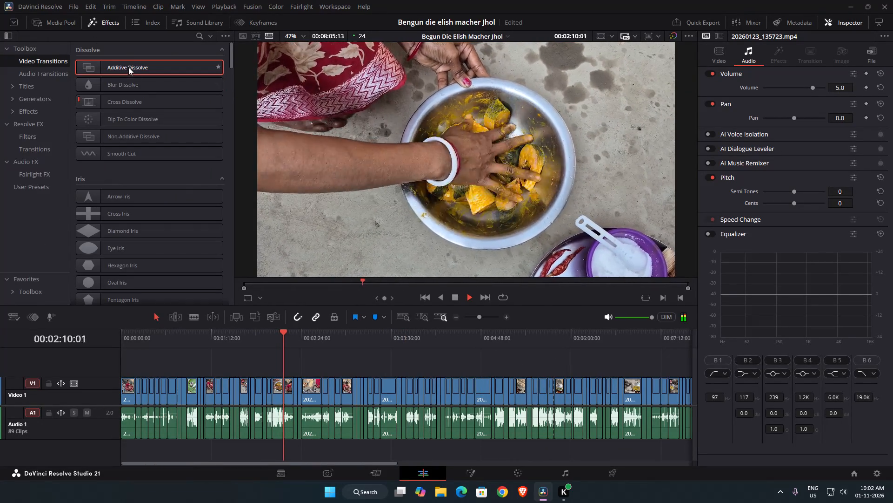
scroll(148, 175, down, 1)
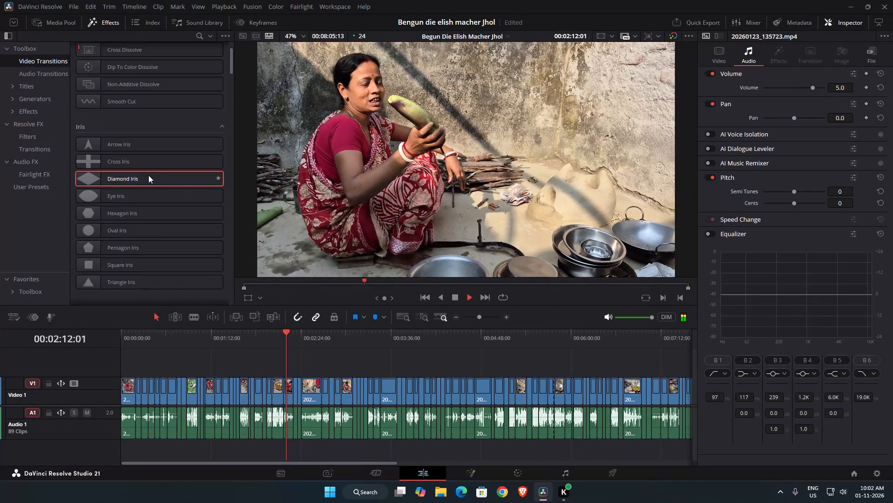
scroll(148, 175, down, 2)
scroll(149, 170, up, 8)
click(200, 32)
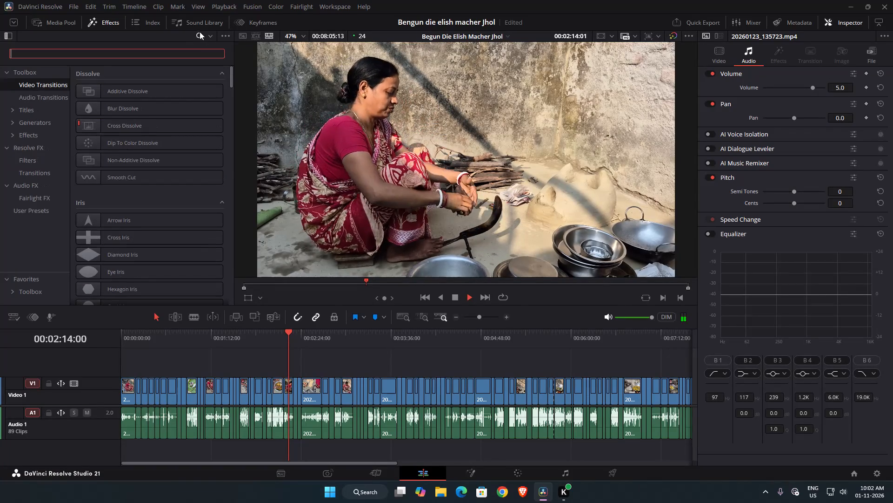
text(ad)
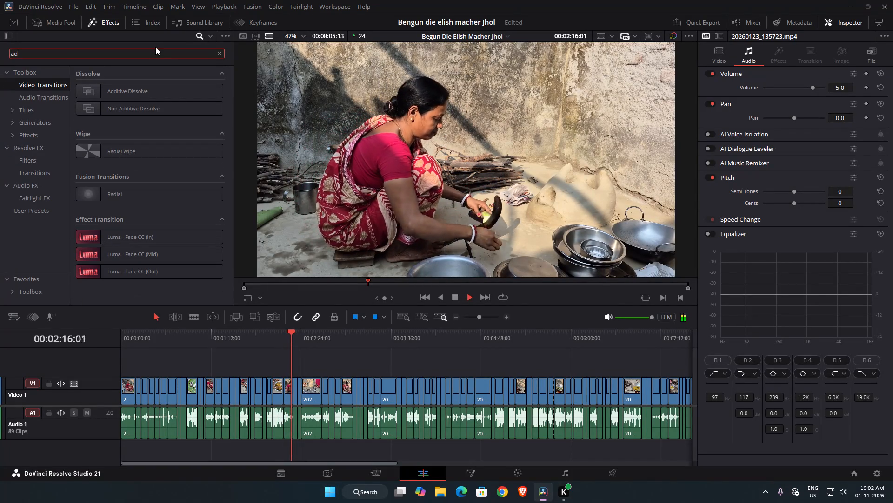
text(just)
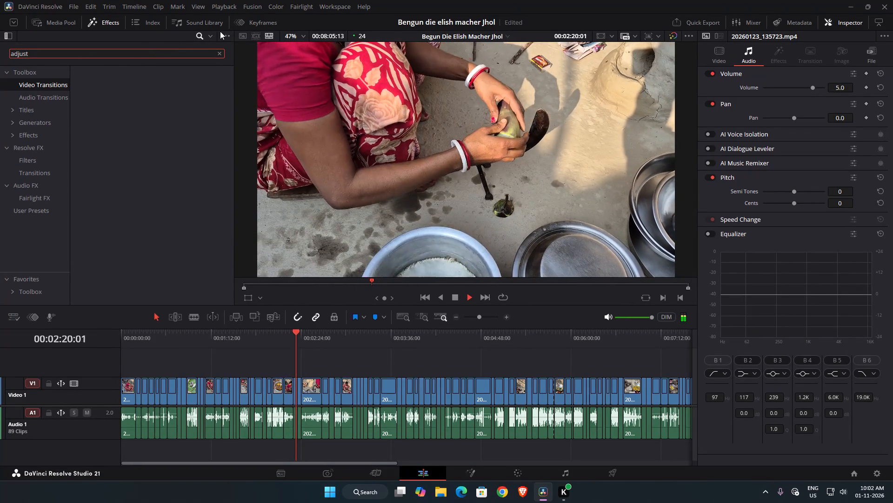
click(221, 31)
click(249, 59)
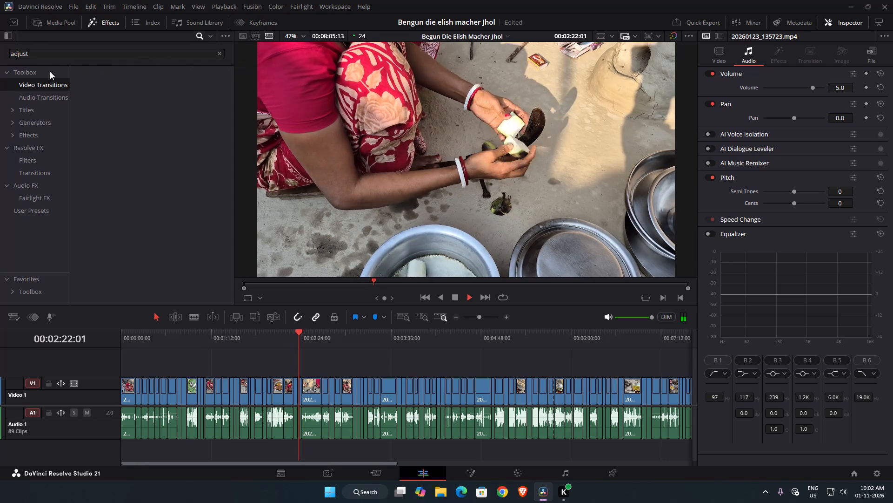
click(39, 70)
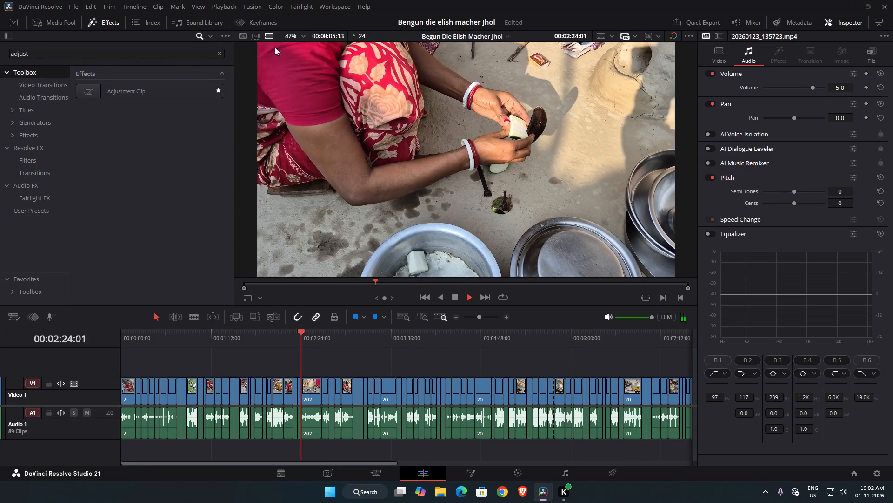
click(226, 34)
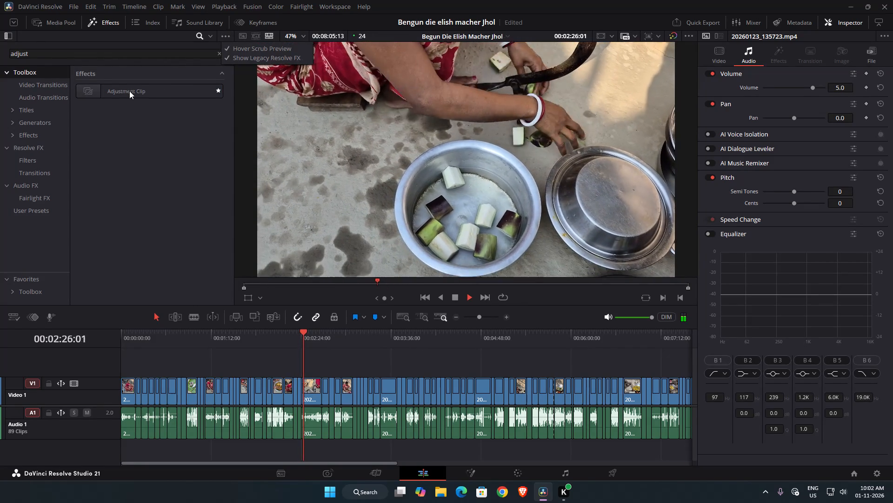
drag(129, 91, 120, 368)
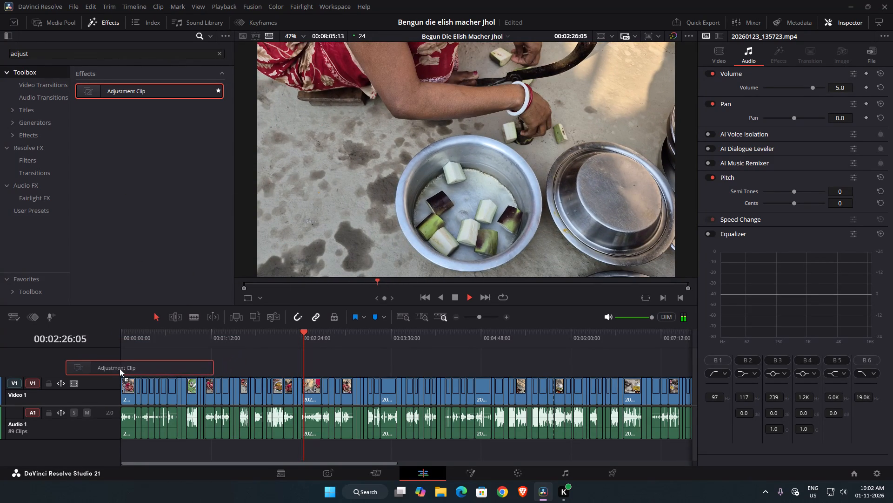
drag(120, 368, 129, 367)
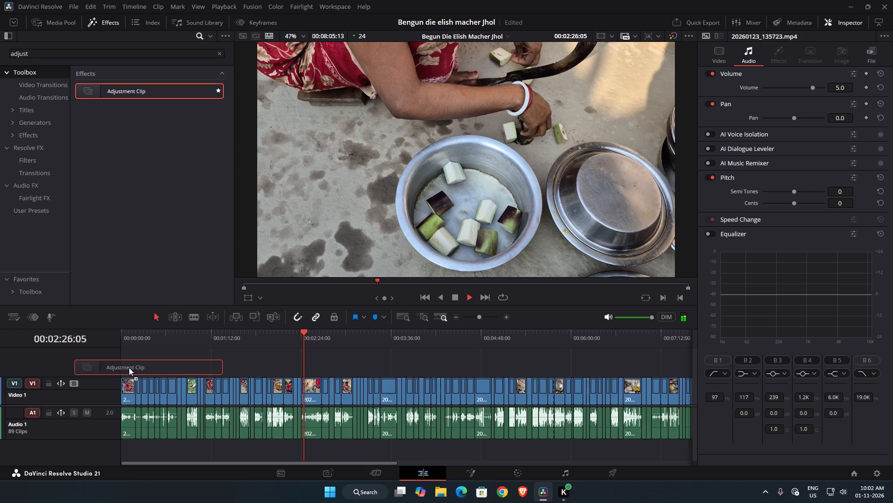
drag(129, 367, 119, 370)
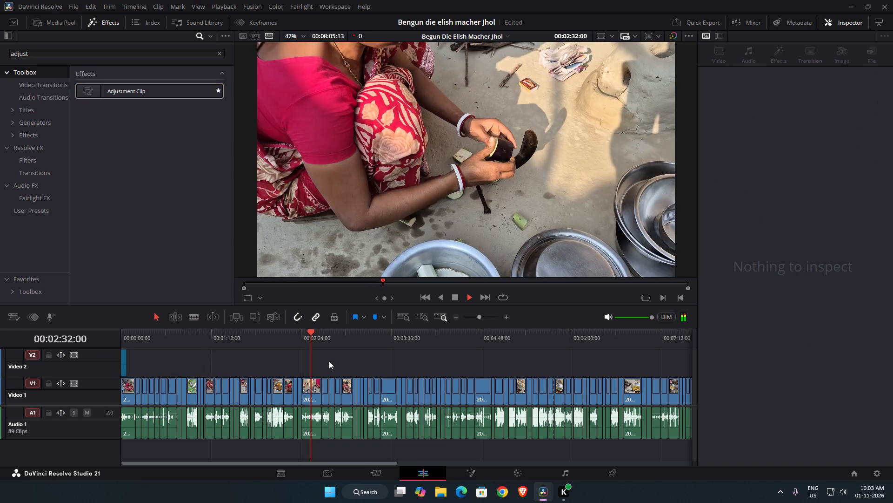
Extend the adjustment clip on Video 2 to 08:05:13 so it covers the whole video through the last clip.
click(125, 360)
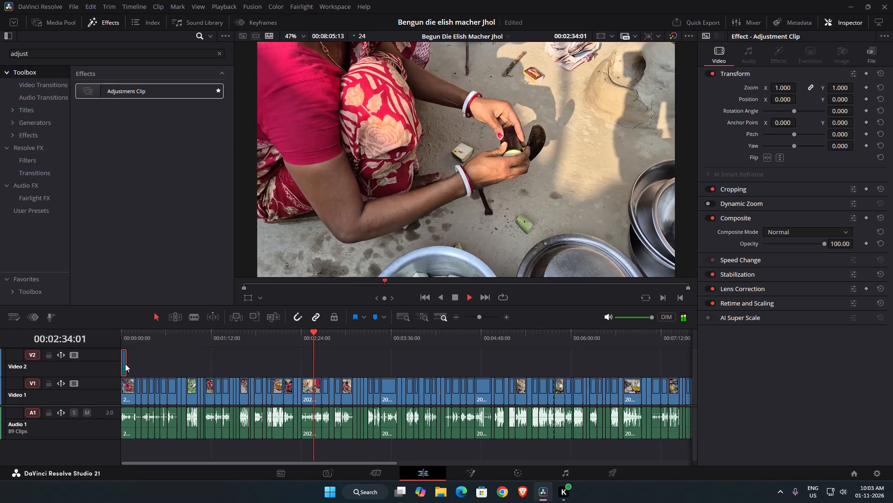
alt+scroll(128, 360, up, 5)
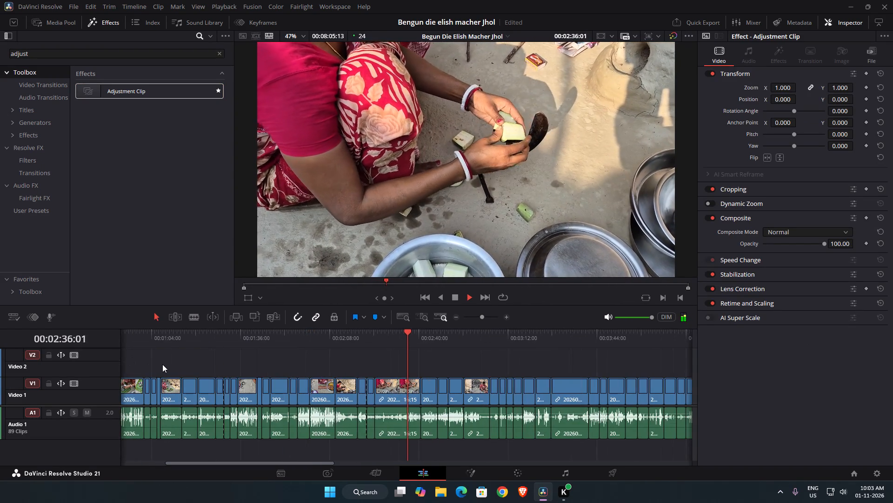
scroll(162, 364, up, 7)
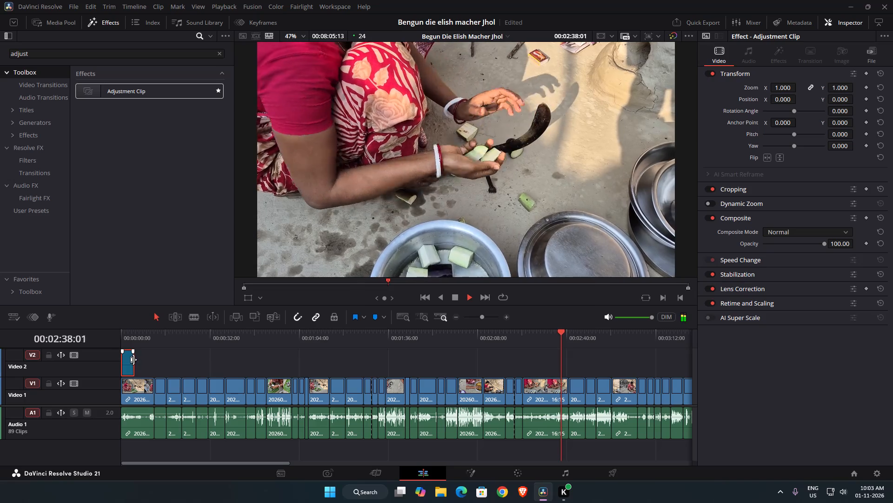
drag(133, 360, 520, 363)
alt+scroll(520, 363, down, 5)
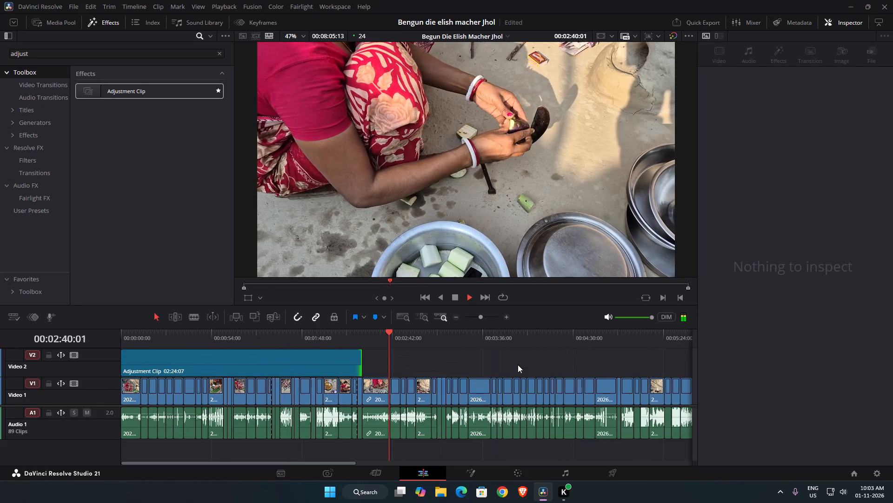
alt+scroll(518, 365, down, 2)
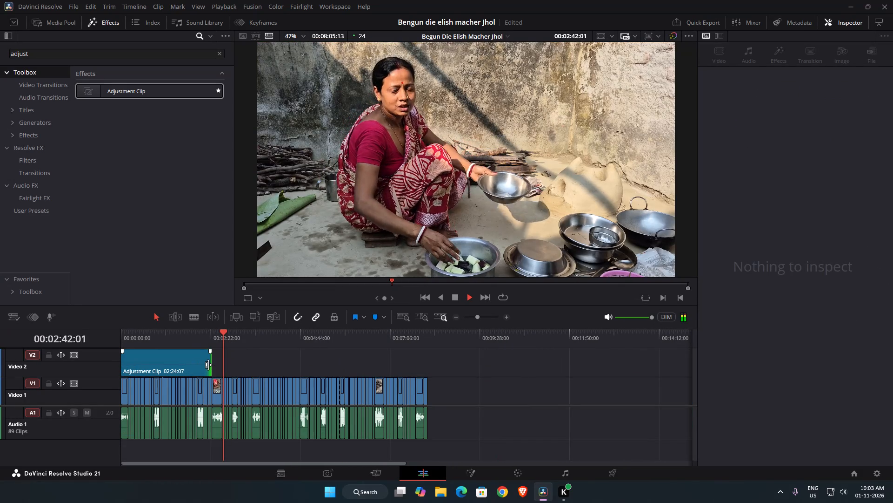
drag(208, 365, 426, 368)
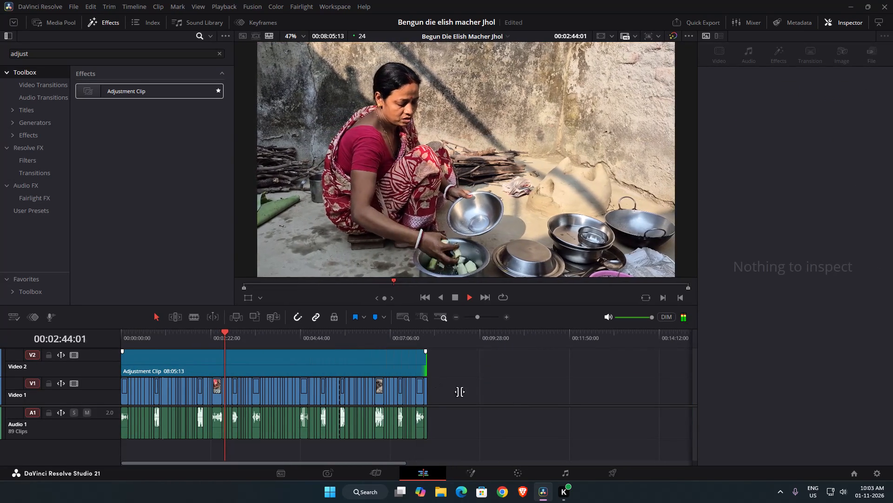
click(502, 382)
click(330, 356)
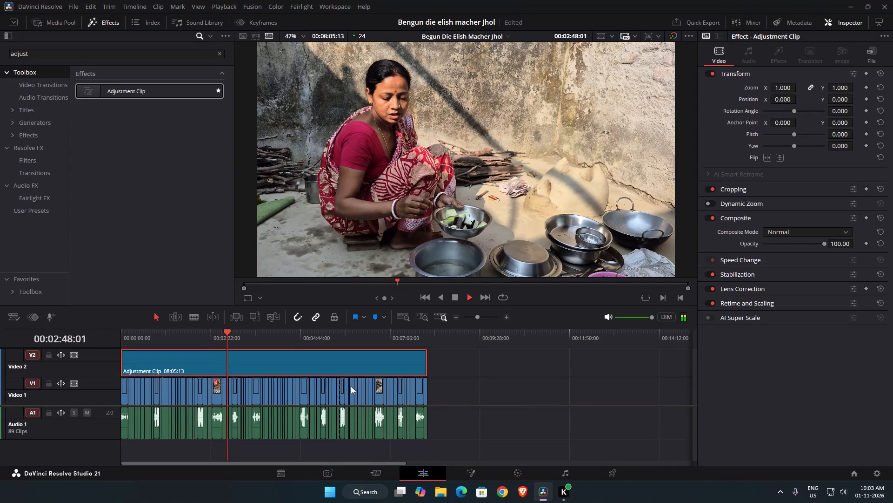
Replay the eggplant cutting and washing clips between about 00:02:36 and 00:02:51 to check their audio.
alt+scroll(215, 364, up, 8)
alt+scroll(401, 377, up, 6)
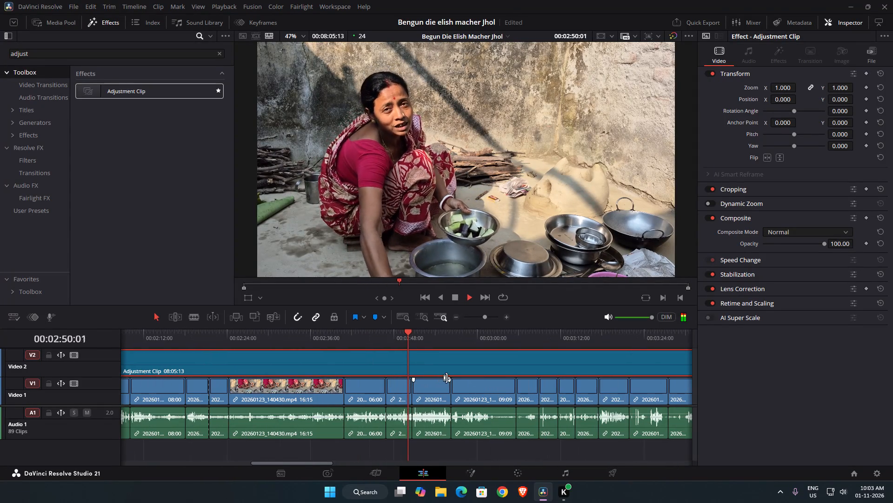
key(space)
click(351, 341)
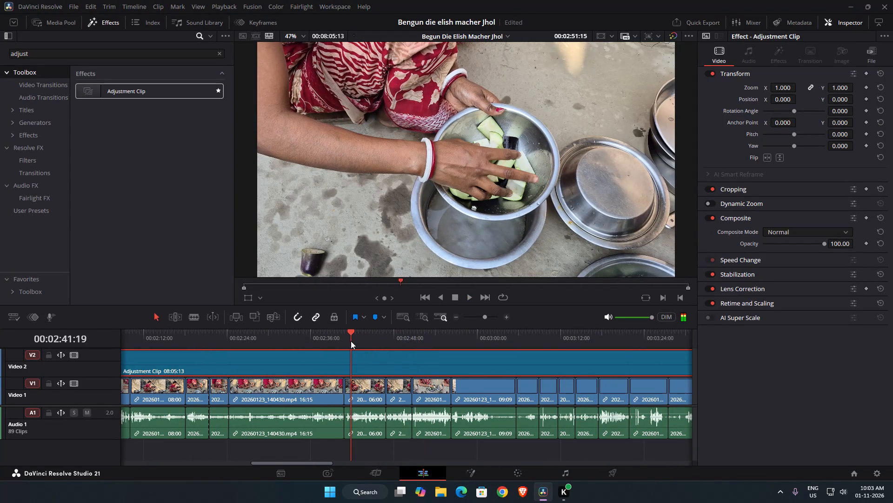
key(space)
key(space)
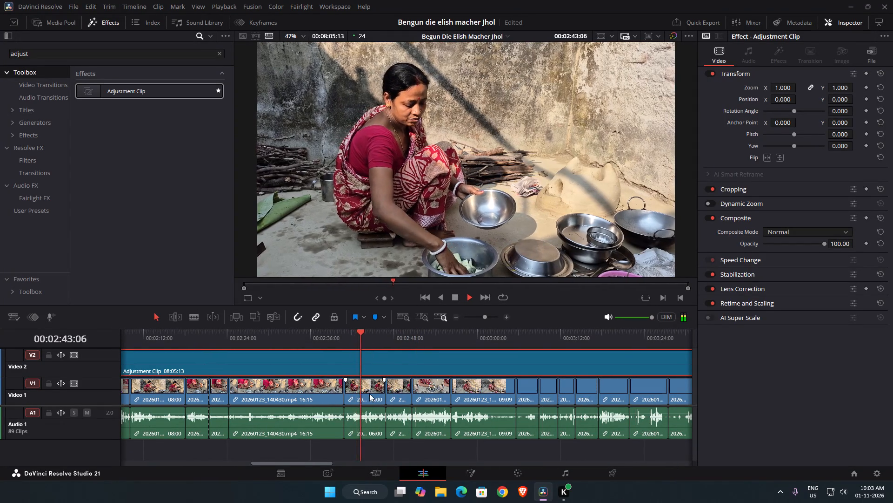
click(369, 394)
click(309, 338)
key(space)
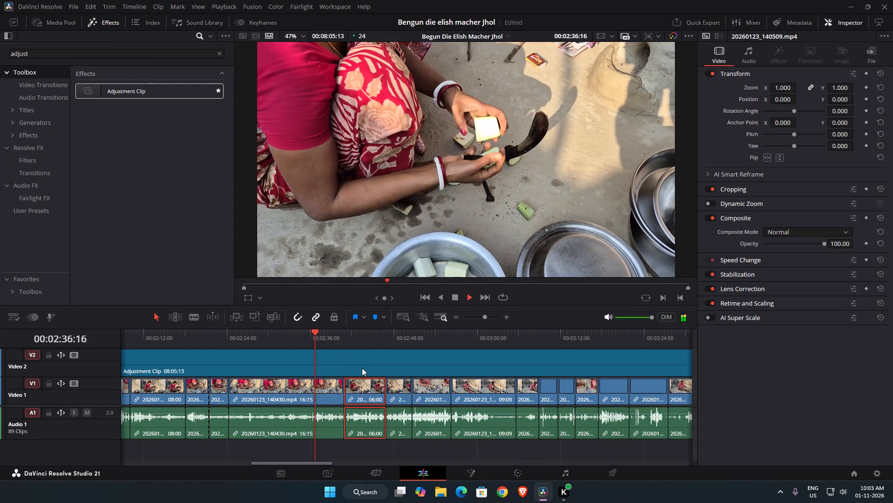
key(space)
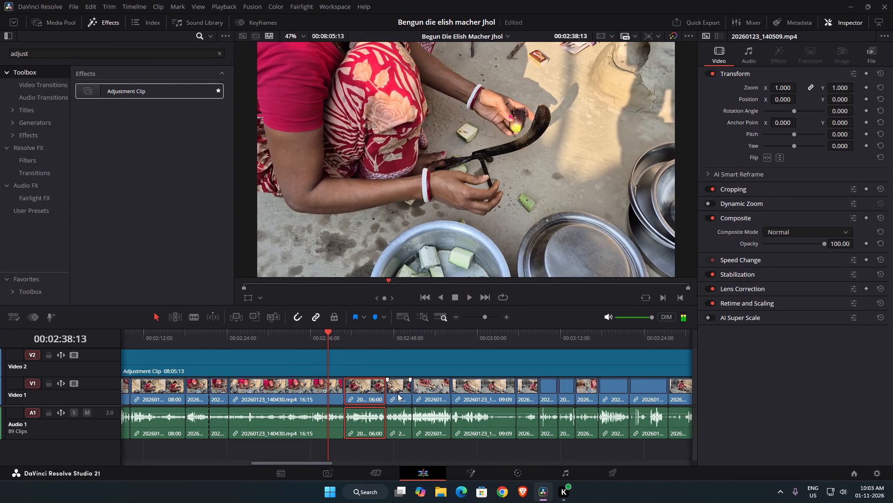
Enable AI Voice Isolation on the first 20260123_140509.mp4 clip, the 06:00 one, with the amount at 47.
click(398, 394)
key(space)
click(375, 392)
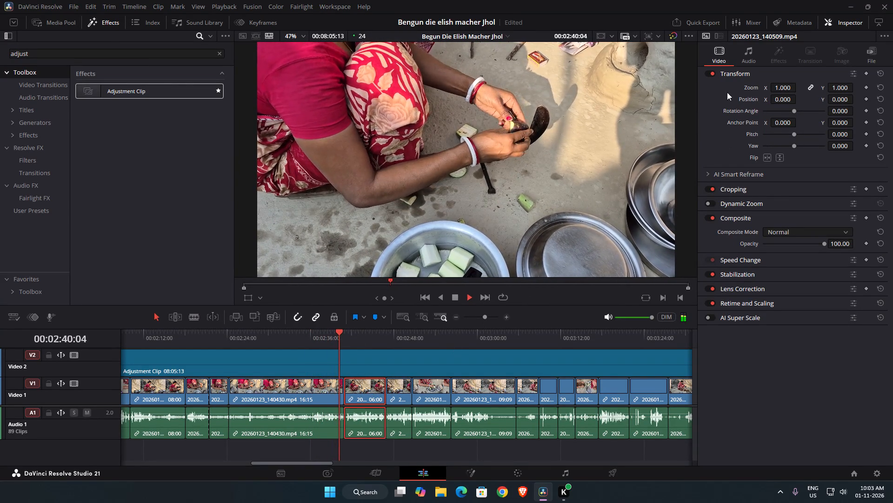
click(754, 55)
click(711, 134)
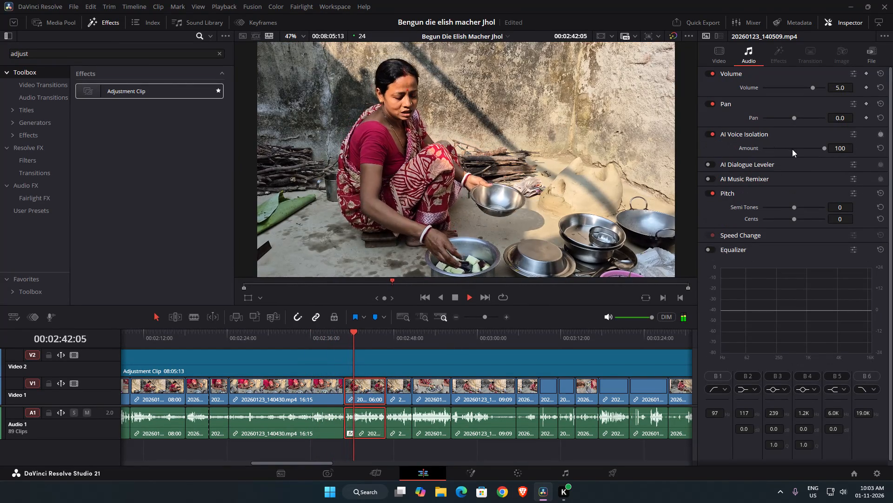
click(800, 148)
click(793, 150)
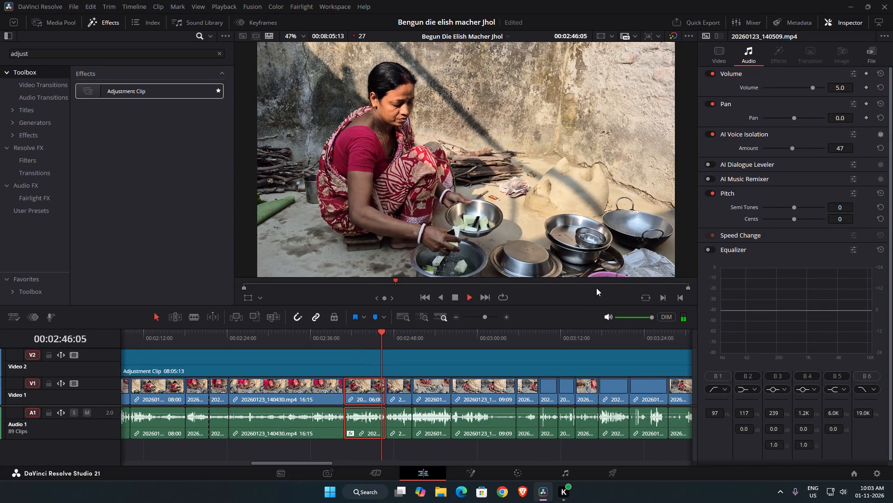
key(space)
Enable AI Voice Isolation at an amount of 45 on the second 20260123_140509.mp4 clip and resume playback.
click(399, 391)
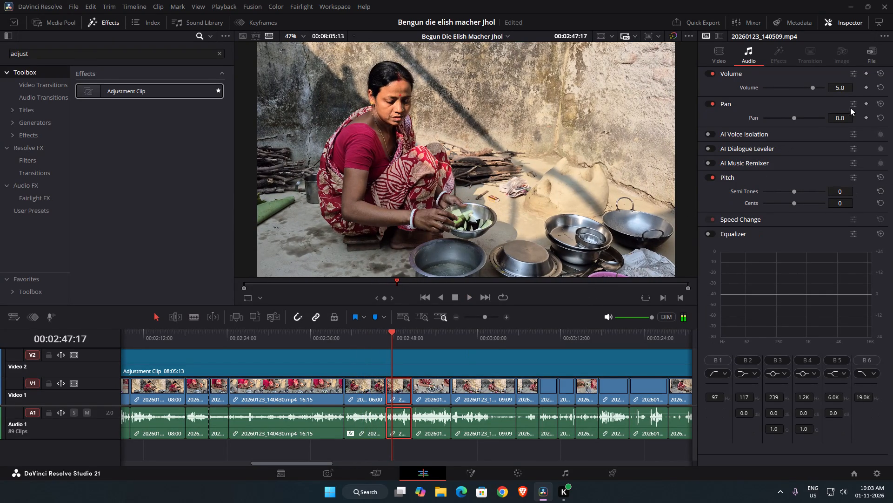
click(712, 134)
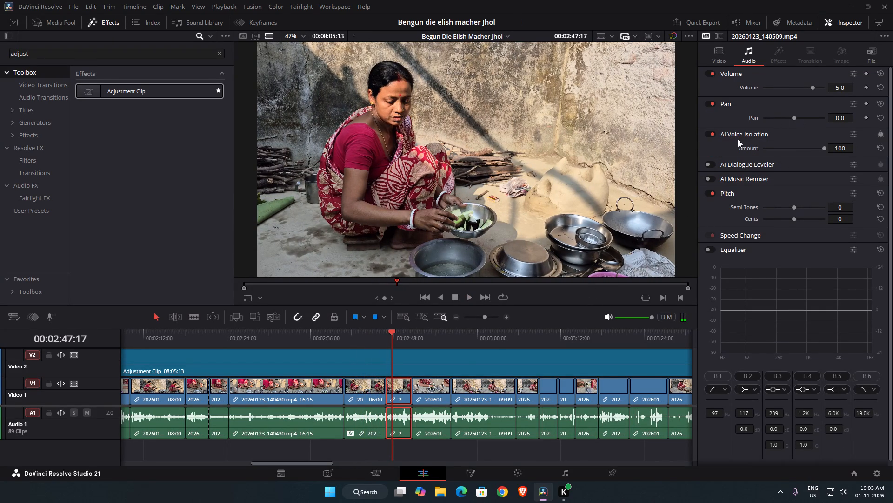
click(807, 150)
click(800, 150)
click(793, 147)
click(791, 147)
key(space)
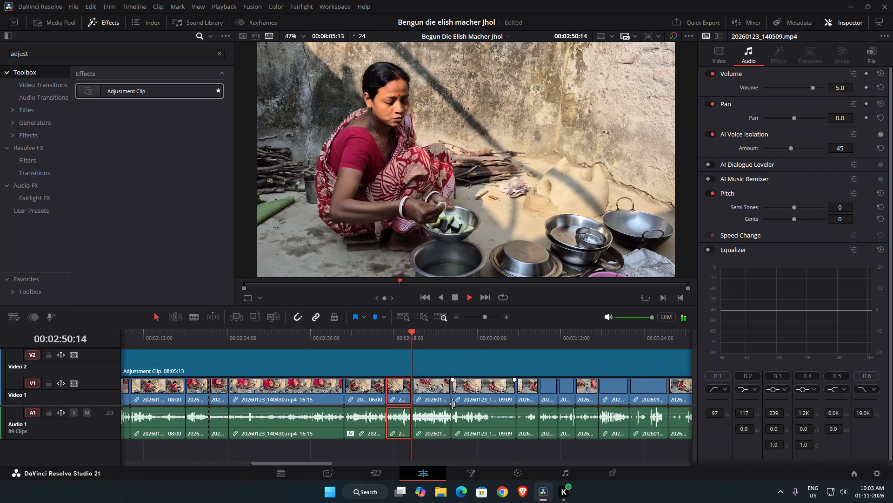
Enable AI Voice Isolation on clip 20260123_140536.mp4 with the amount at 49.
click(437, 397)
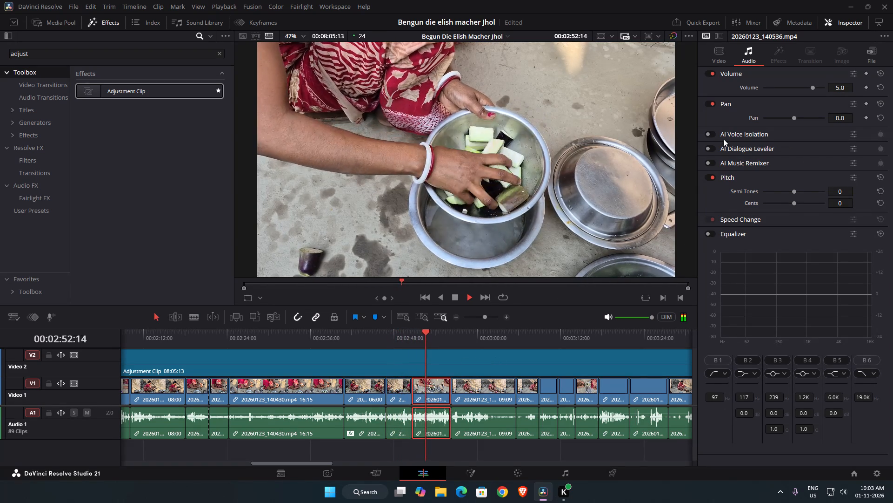
click(720, 136)
click(710, 135)
click(793, 150)
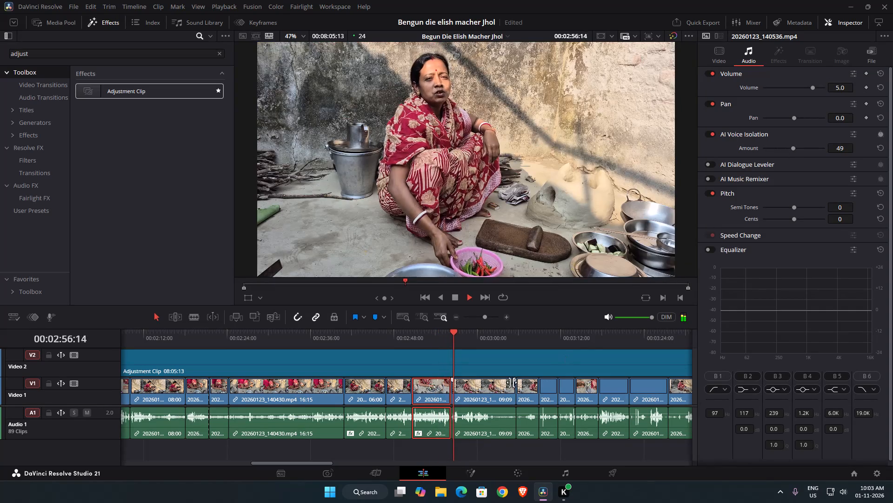
Play through the chilli-grinding footage from about 00:02:56 to 00:03:18 and lower the monitoring volume slightly.
click(488, 388)
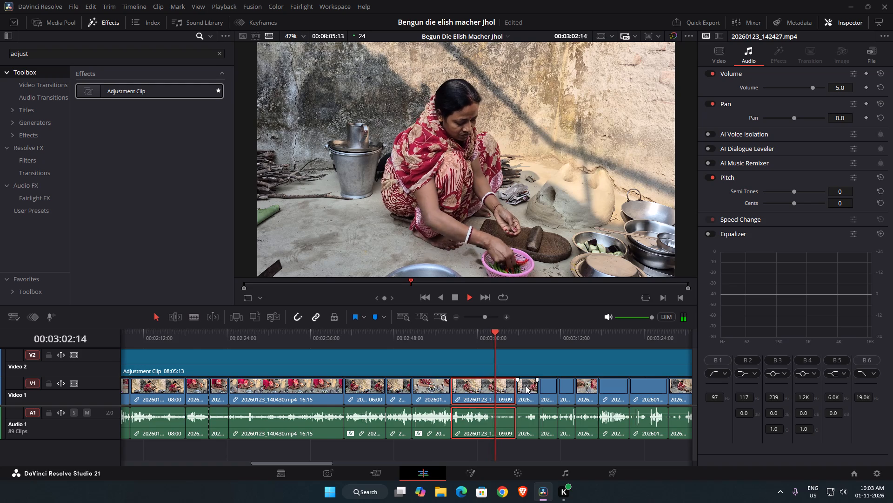
alt+scroll(526, 386, down, 4)
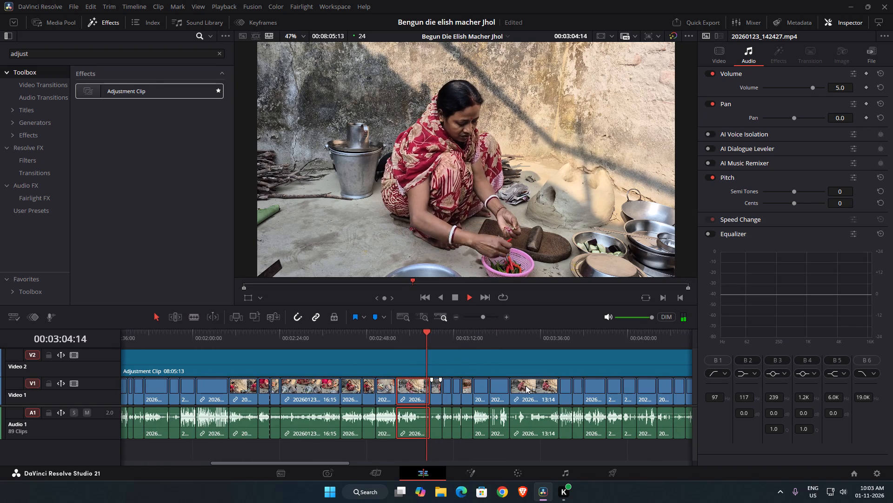
alt+scroll(526, 386, down, 1)
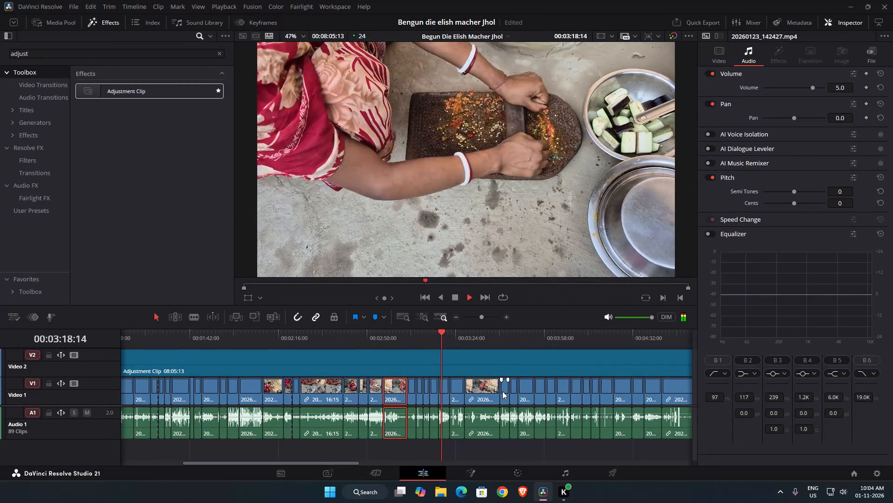
drag(646, 317, 641, 318)
Recheck the chilli grinding from about 00:03:09, ripple-delete the short clip starting near 00:03:11, and replay the join.
click(417, 334)
alt+scroll(460, 371, up, 4)
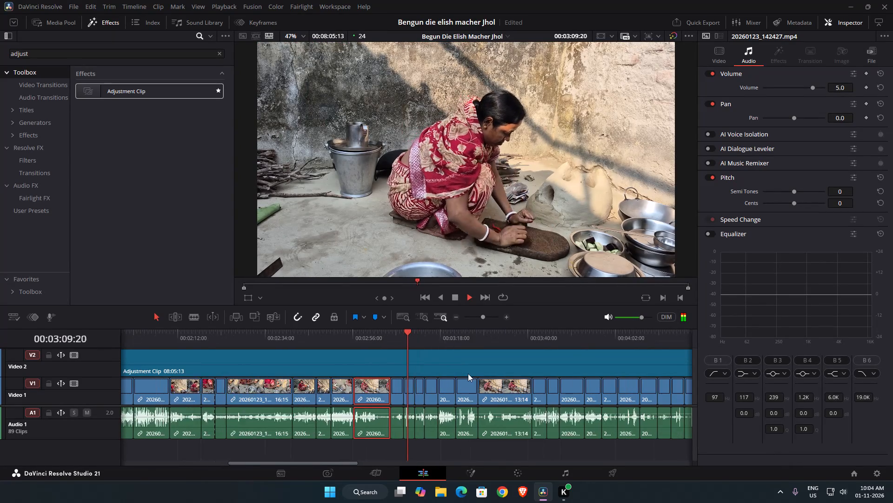
alt+scroll(468, 374, up, 1)
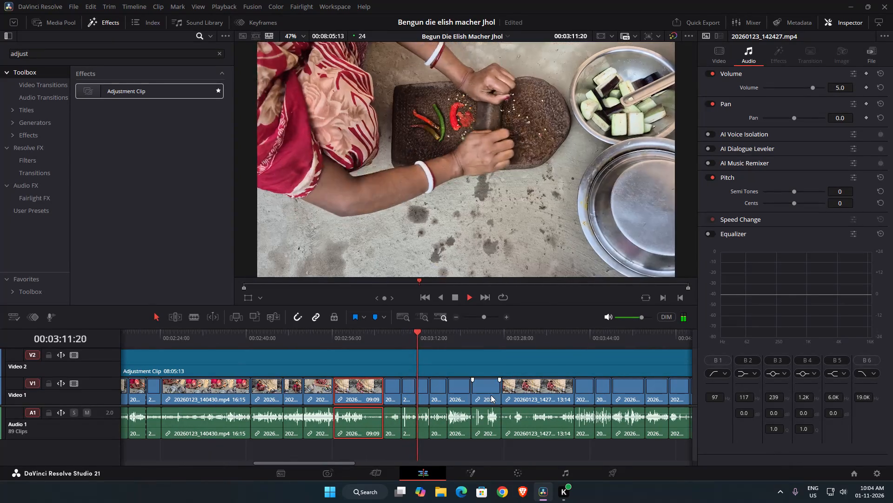
key(space)
key(space)
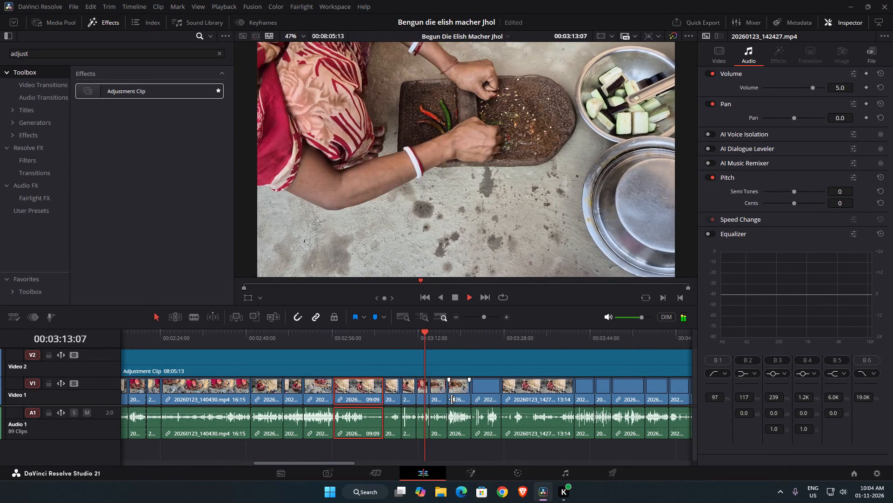
key(space)
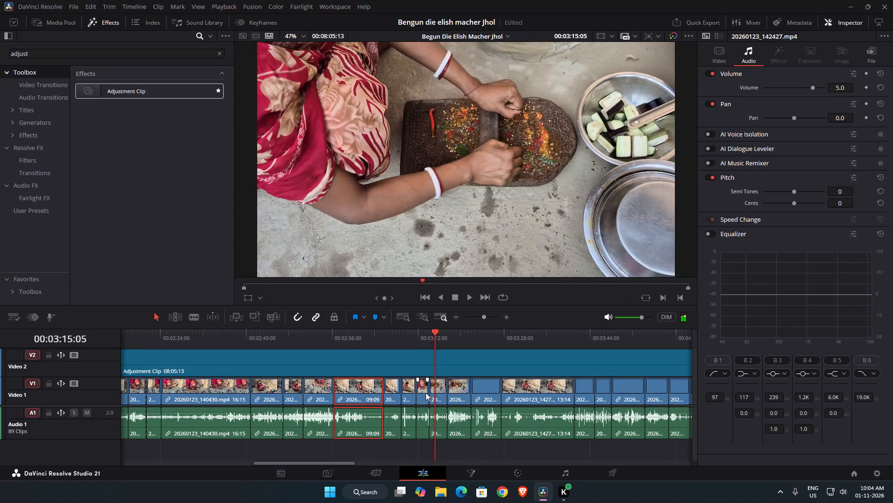
click(421, 391)
key(Delete)
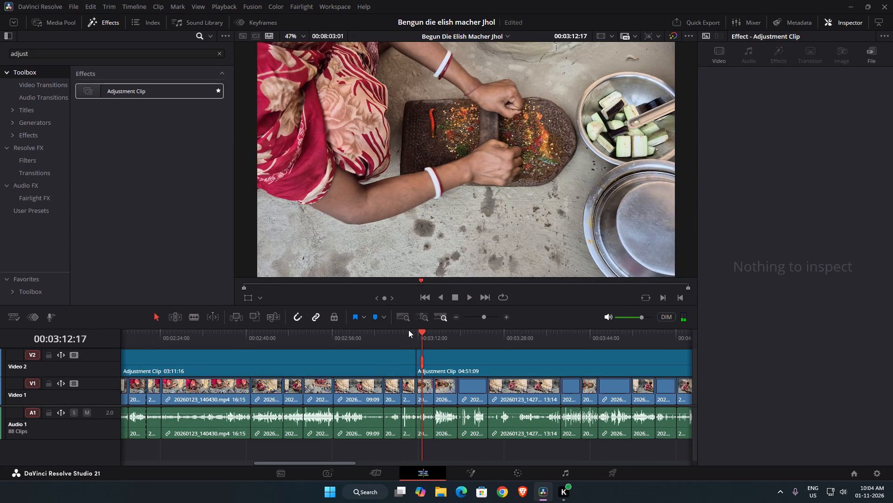
click(408, 330)
key(space)
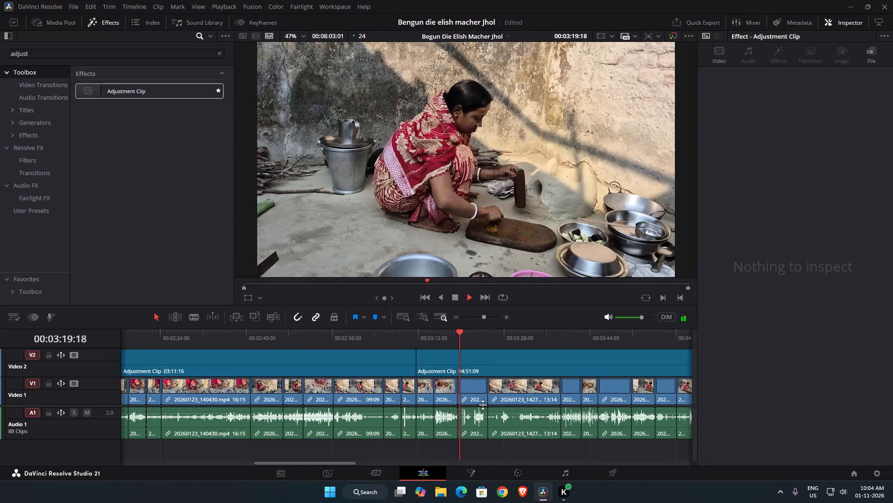
Delete the second adjustment clip on Video 2 and extend the first one to the end of the edit, lasting 08:03:01.
scroll(483, 405, down, 1)
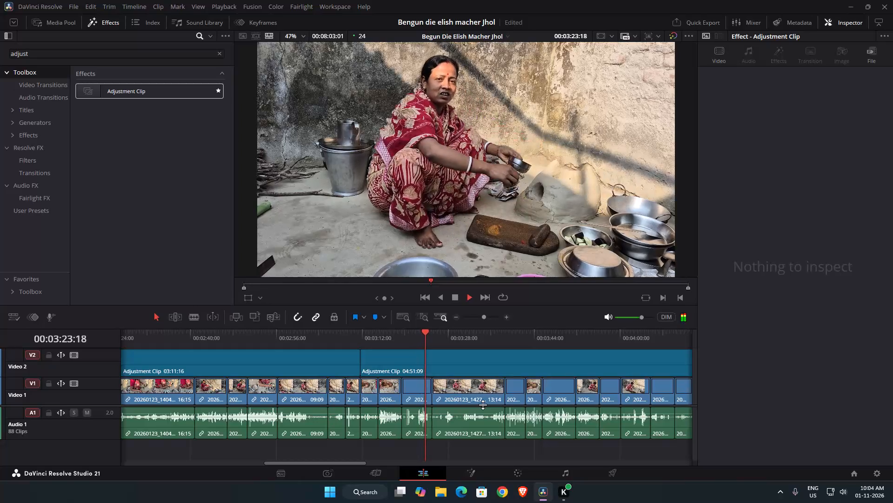
click(416, 363)
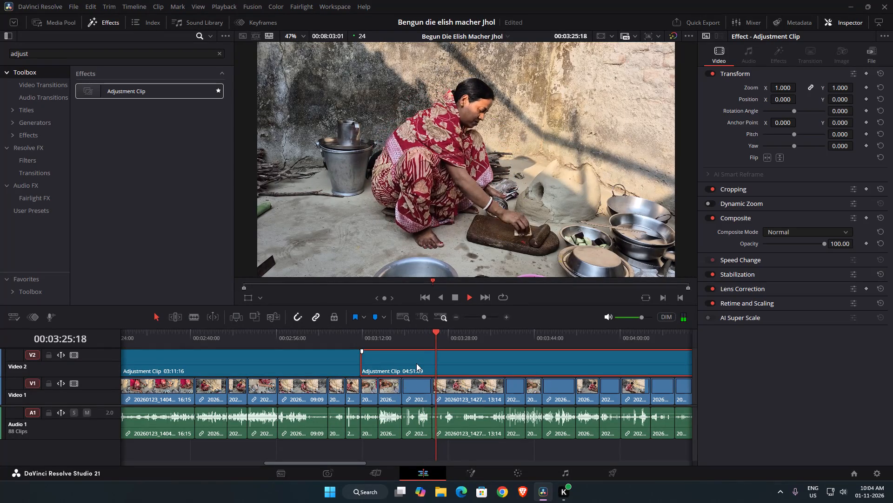
key(BackSpace)
alt+scroll(358, 362, down, 4)
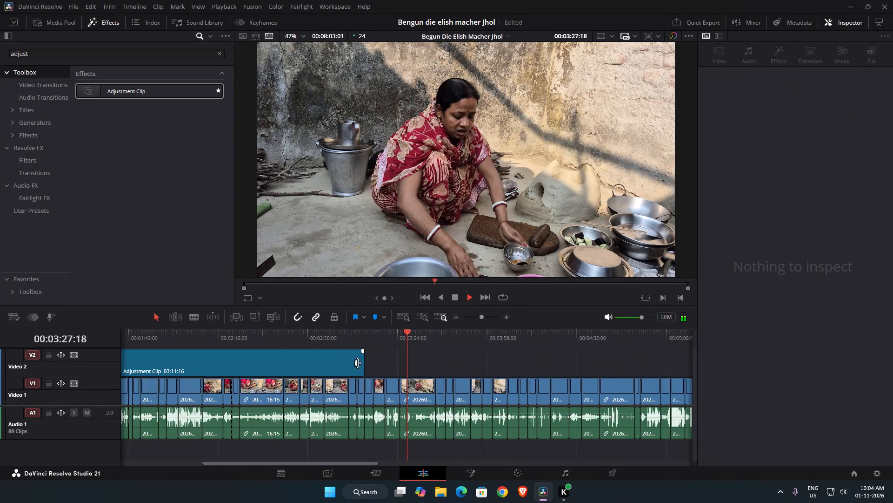
alt+scroll(358, 363, down, 6)
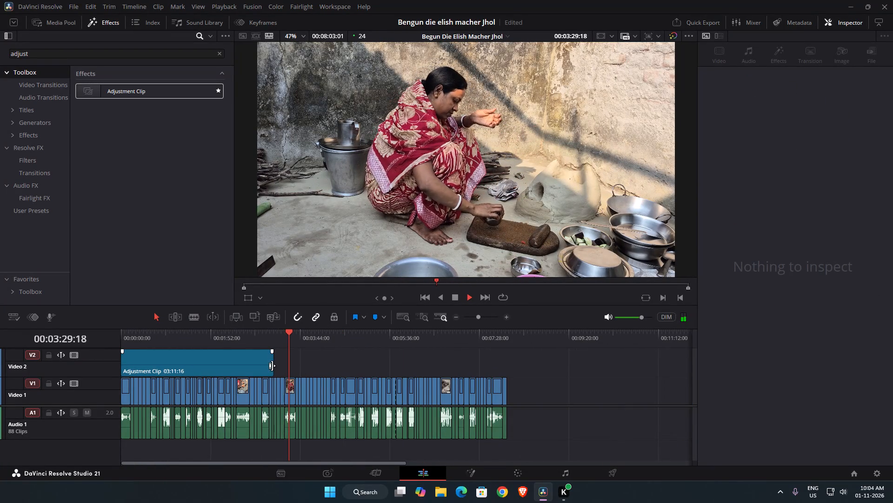
drag(272, 366, 507, 367)
Review the spice-grinding footage from about 00:03:29 to 00:03:45, including clip 20260123_142702.mp4.
alt+scroll(353, 394, up, 2)
alt+scroll(353, 394, down, 1)
alt+scroll(353, 394, up, 10)
alt+scroll(379, 400, down, 1)
alt+scroll(379, 400, up, 1)
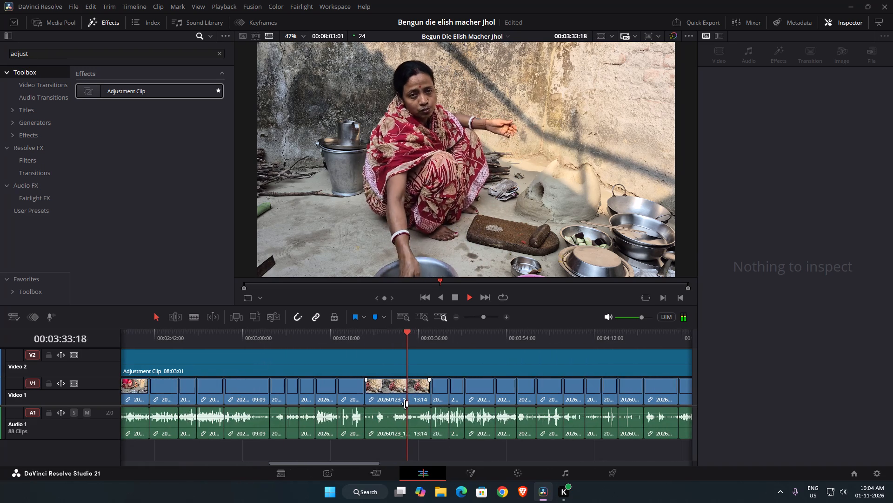
click(413, 401)
alt+scroll(427, 401, up, 3)
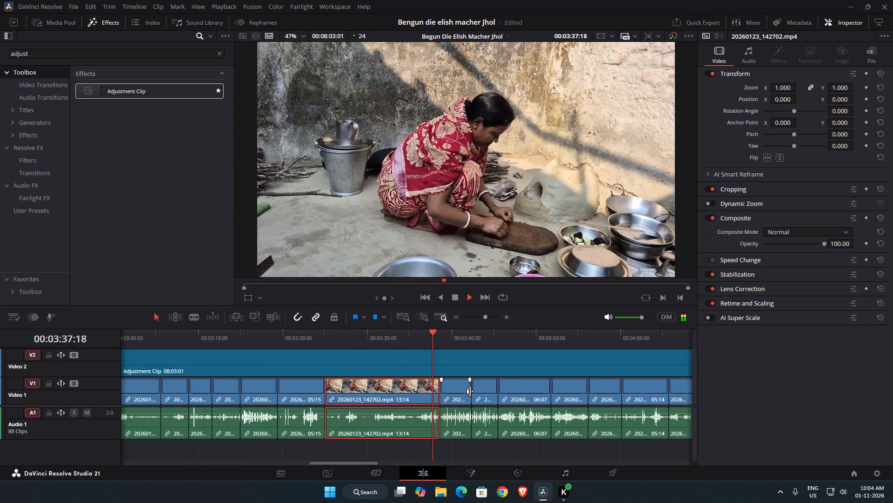
scroll(470, 392, down, 1)
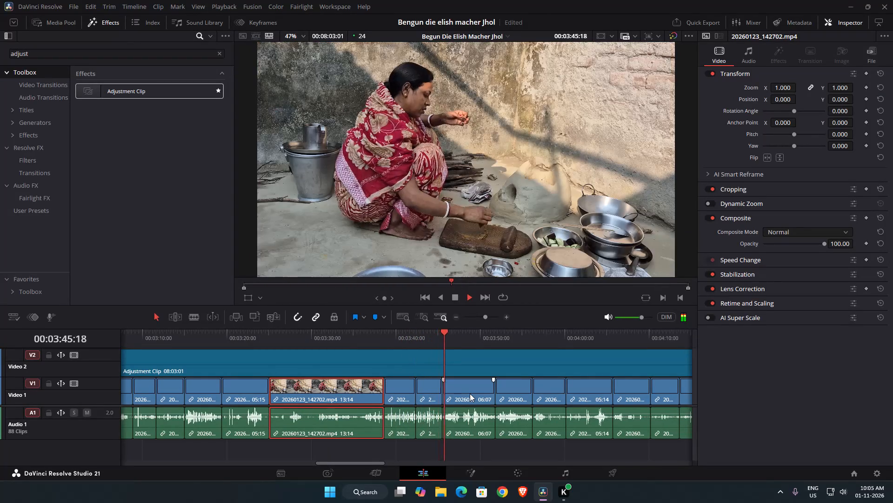
Delete clip 20260123_142726.mp4 at about 00:03:38, close the gap it leaves, and replay from just before the cut.
key(space)
click(398, 390)
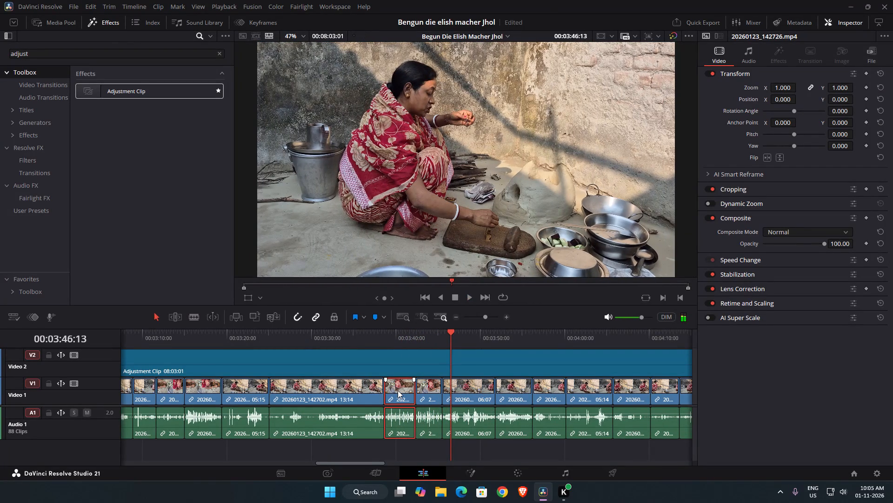
key(BackSpace)
click(398, 390)
key(BackSpace)
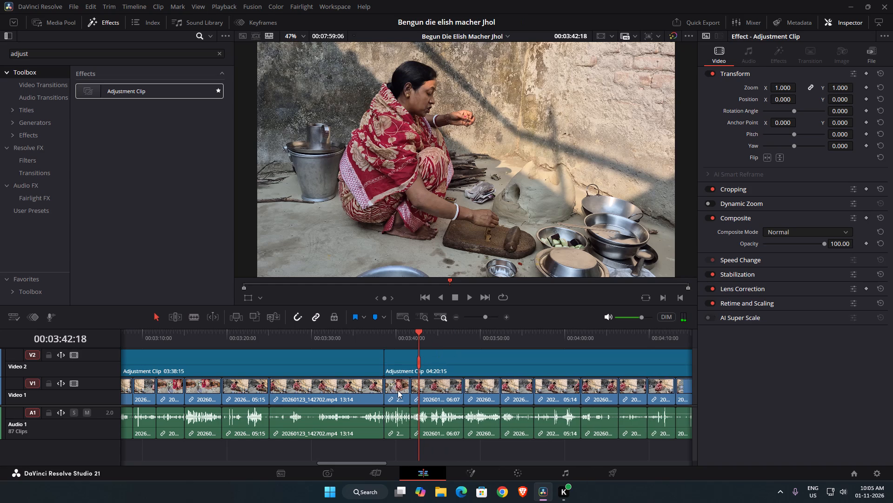
click(375, 337)
key(space)
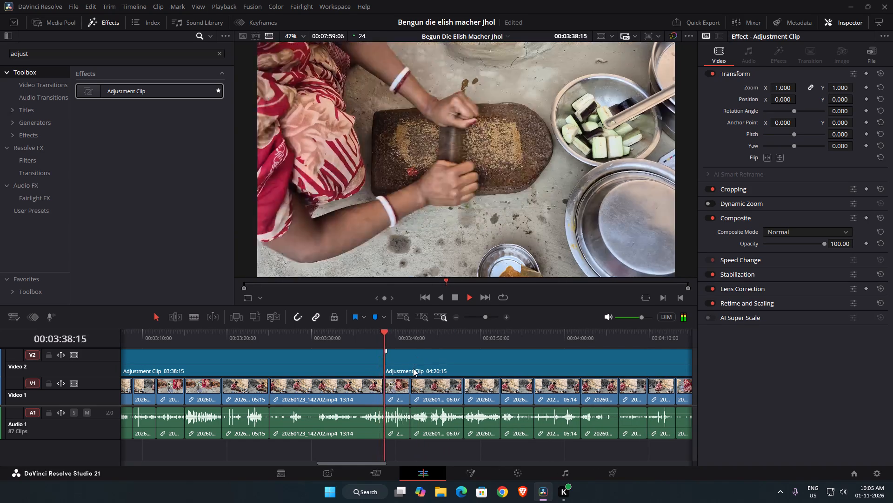
Remove the second adjustment clip and stretch the remaining one to the end of the shortened edit, lasting 07:59:06.
click(419, 362)
key(BackSpace)
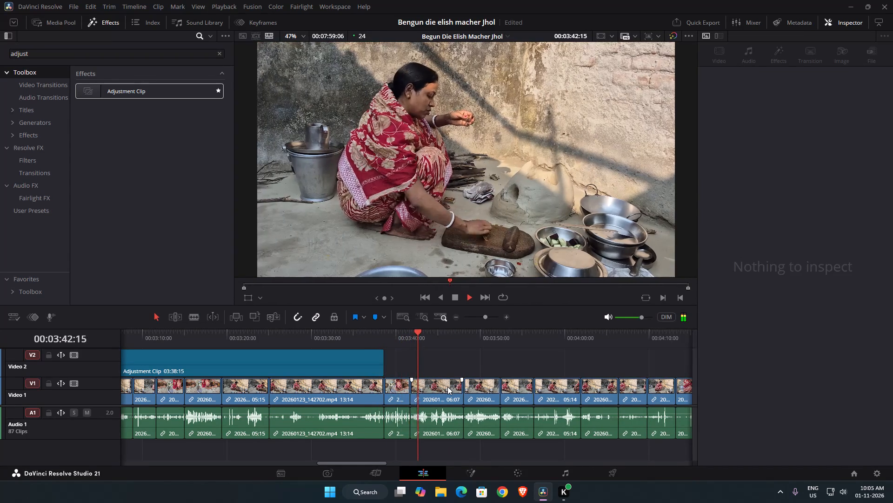
alt+scroll(447, 387, down, 3)
drag(385, 360, 411, 363)
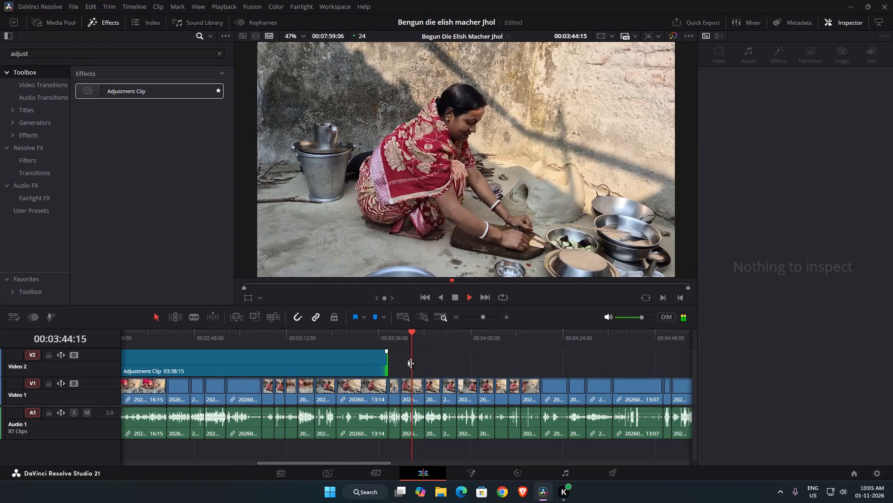
drag(411, 363, 608, 364)
alt+scroll(608, 364, down, 4)
alt+scroll(501, 364, down, 4)
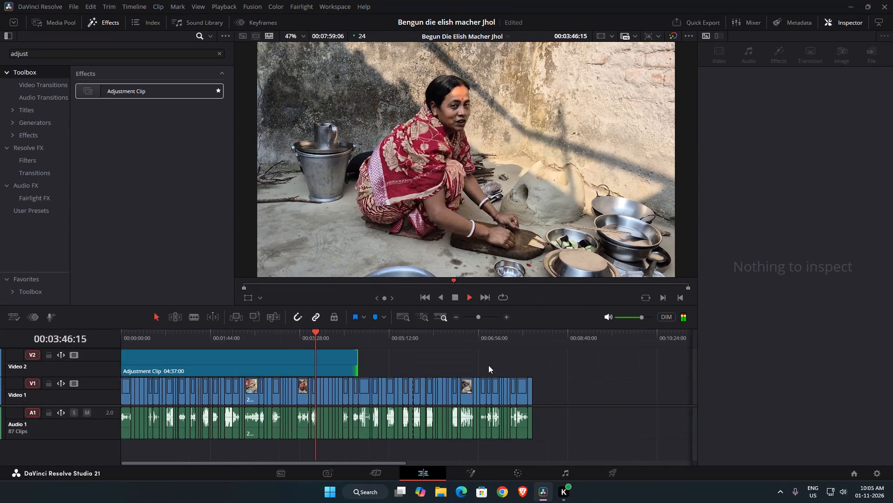
drag(353, 362, 530, 371)
Review the grinding and stove-lighting footage and its audio from about 00:03:46 to 00:04:12.
alt+scroll(367, 388, up, 14)
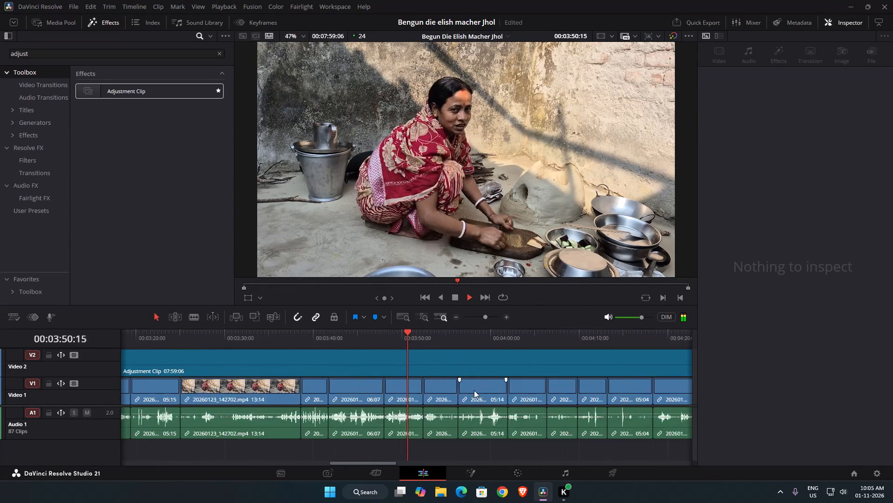
alt+scroll(474, 390, up, 6)
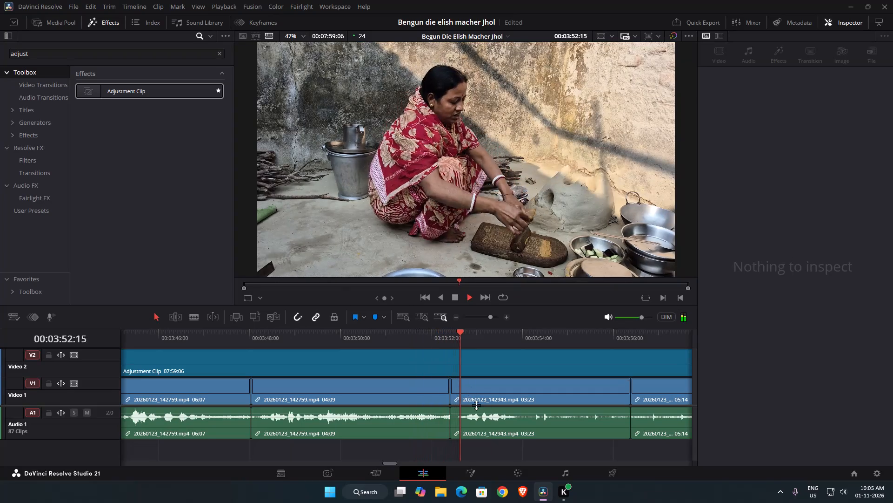
scroll(513, 399, down, 1)
alt+scroll(513, 399, down, 2)
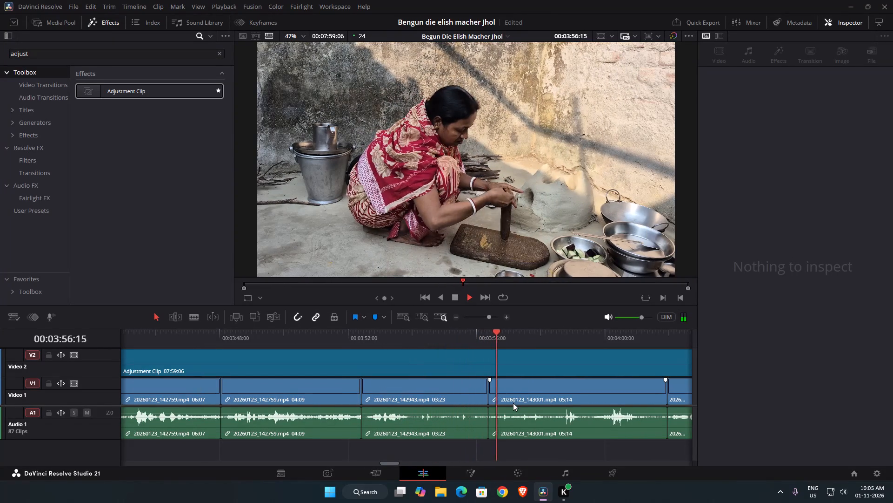
scroll(513, 403, down, 1)
click(528, 394)
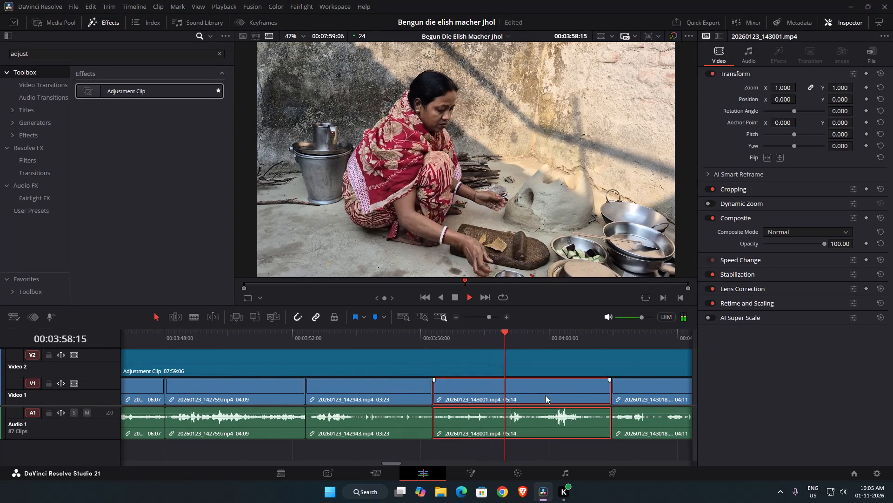
scroll(546, 395, down, 2)
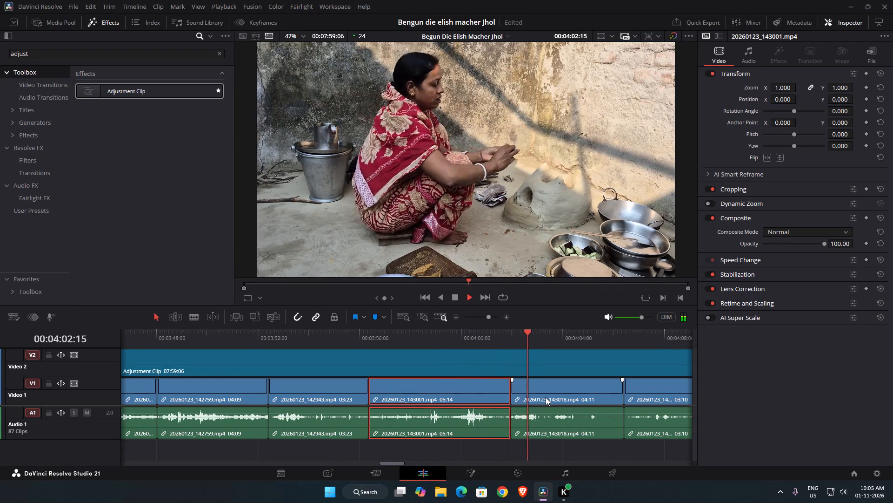
alt+scroll(546, 397, down, 5)
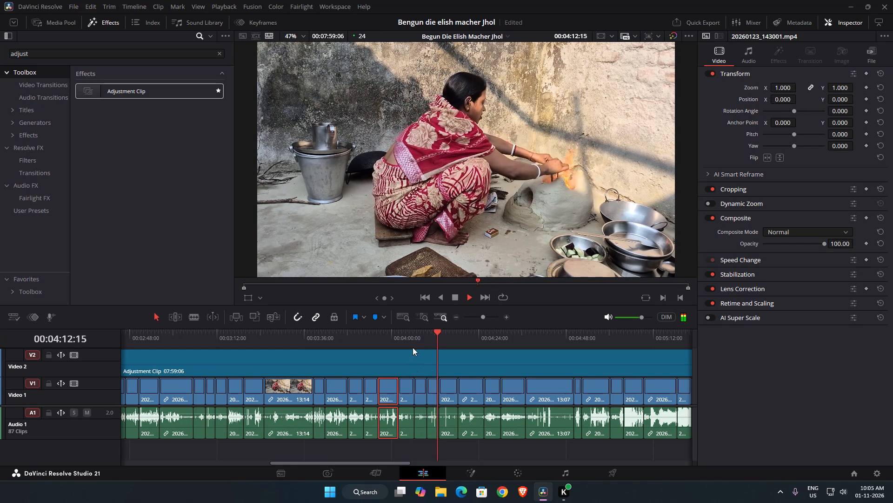
Replay the stove-lighting clips between about 00:04:08 and 00:04:13 to examine the cuts between them.
click(423, 335)
alt+scroll(471, 364, up, 12)
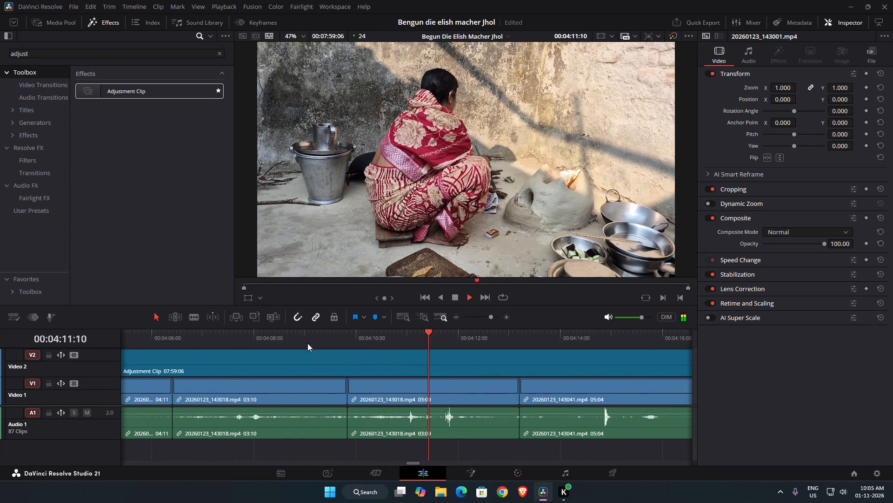
click(298, 335)
key(space)
key(space)
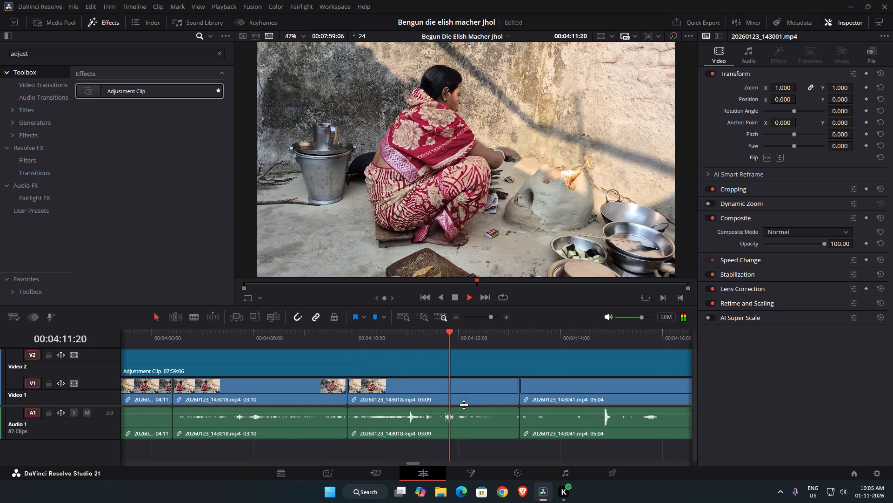
alt+scroll(465, 404, down, 6)
alt+scroll(466, 403, up, 1)
alt+scroll(466, 403, down, 1)
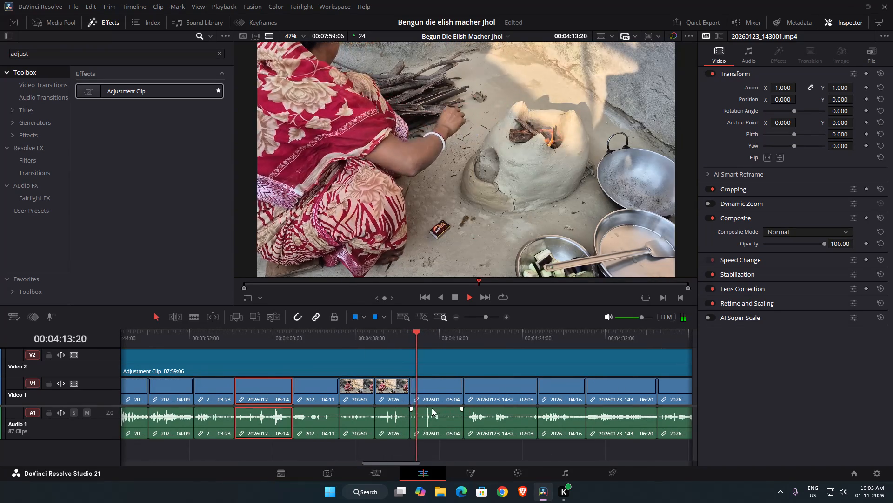
Delete the 03:09 clip of 20260123_143018.mp4 near 00:04:10, close the gap, and replay across the new cut.
key(space)
click(392, 396)
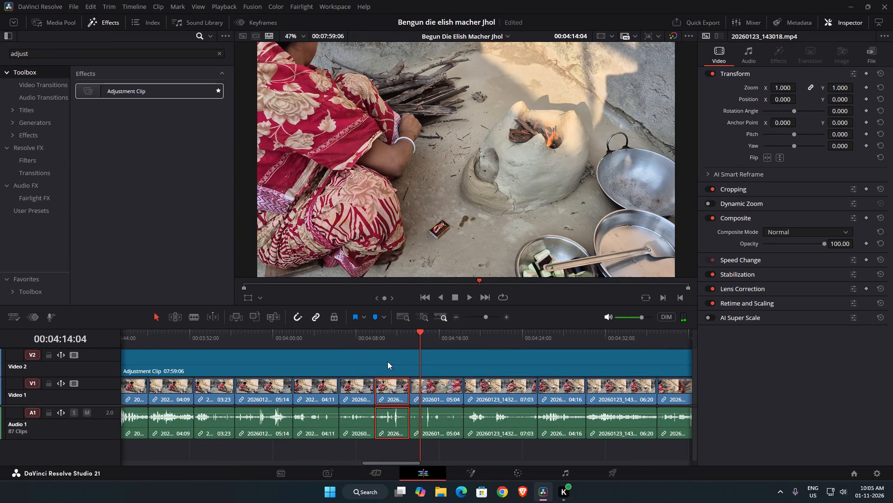
click(386, 337)
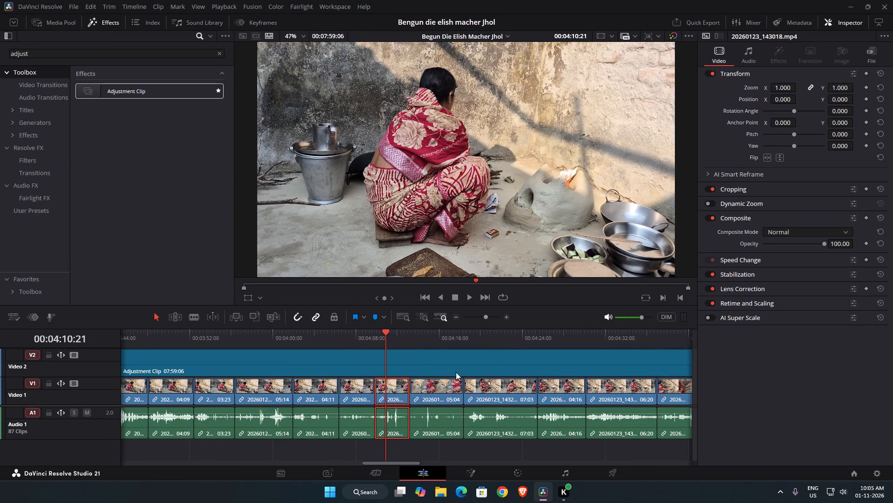
key(BackSpace)
click(400, 392)
key(BackSpace)
click(367, 336)
key(space)
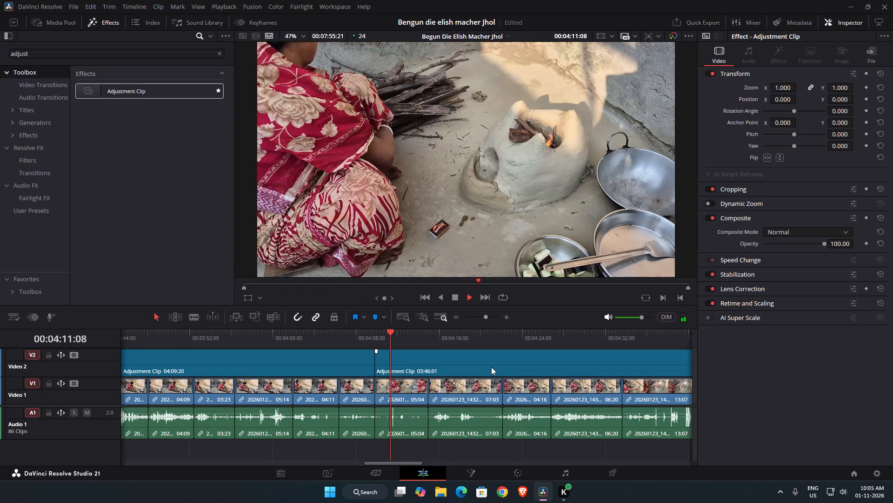
alt+scroll(491, 367, down, 2)
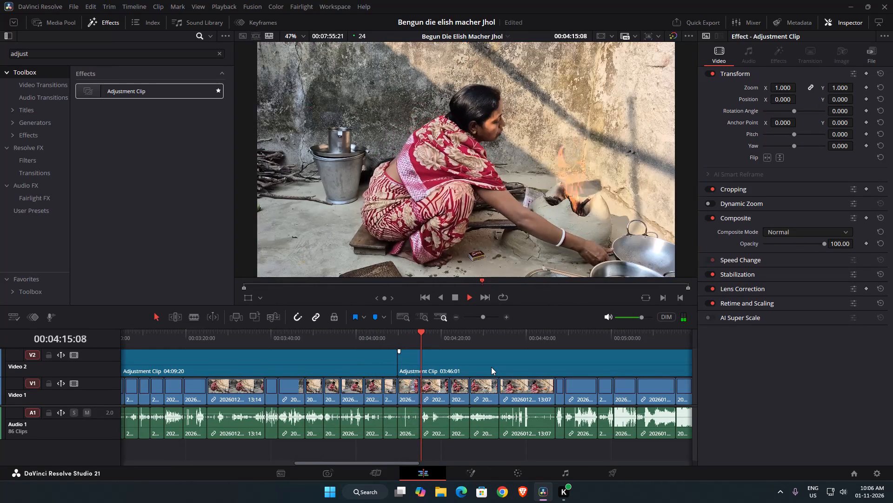
Delete the second adjustment clip, lasting 03:46:01, from the Video 2 track.
alt+scroll(491, 367, down, 2)
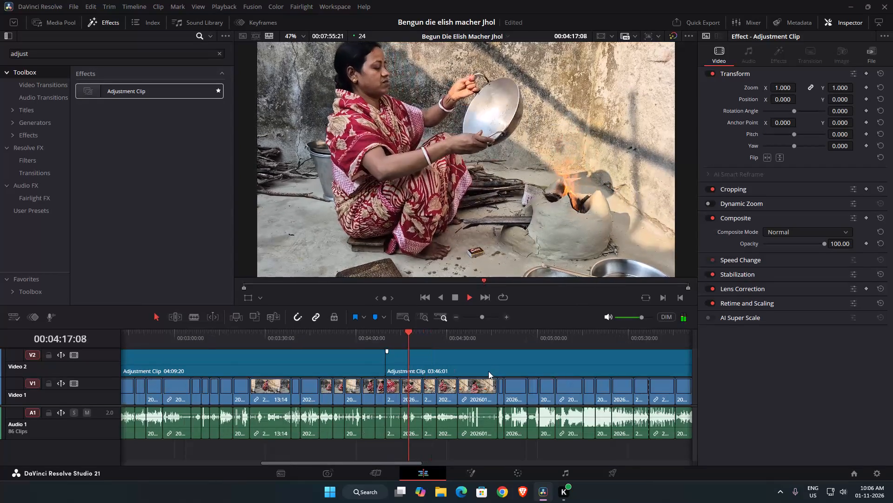
click(486, 361)
key(BackSpace)
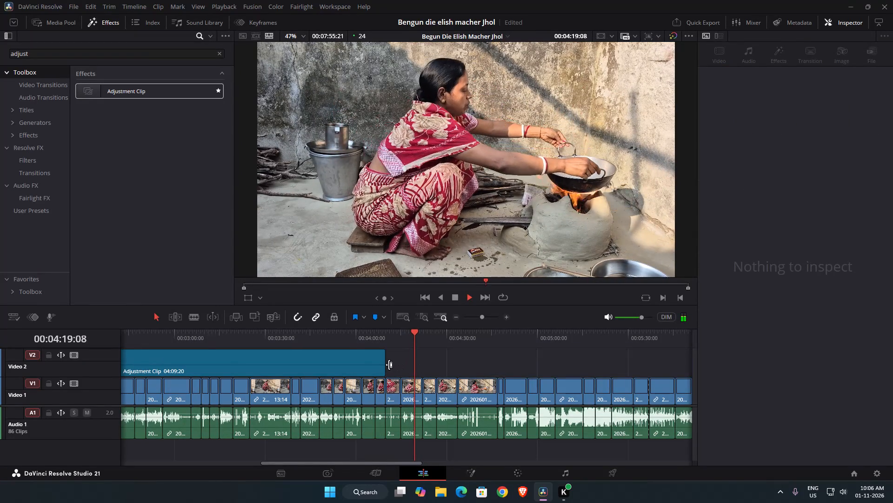
Raise the monitoring volume and review the stove and oil-pouring footage from about 00:04:19 to 00:04:45.
alt+scroll(389, 365, down, 1)
alt+scroll(480, 385, up, 4)
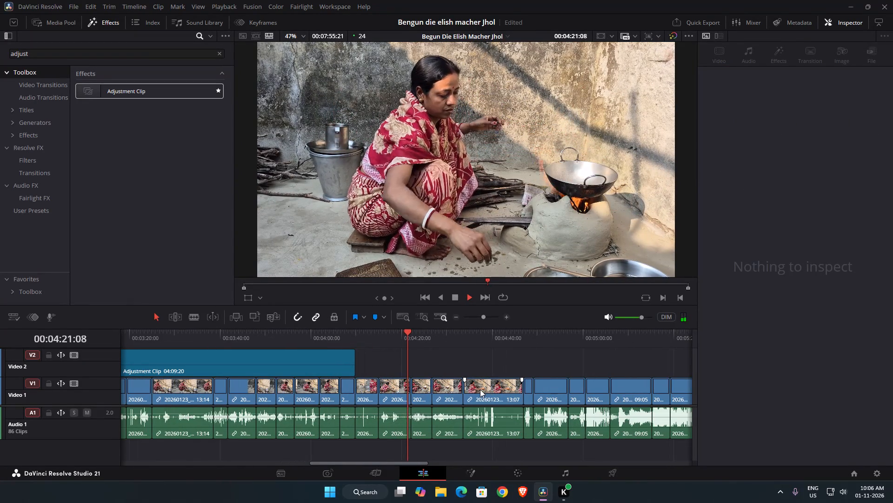
alt+scroll(490, 401, up, 3)
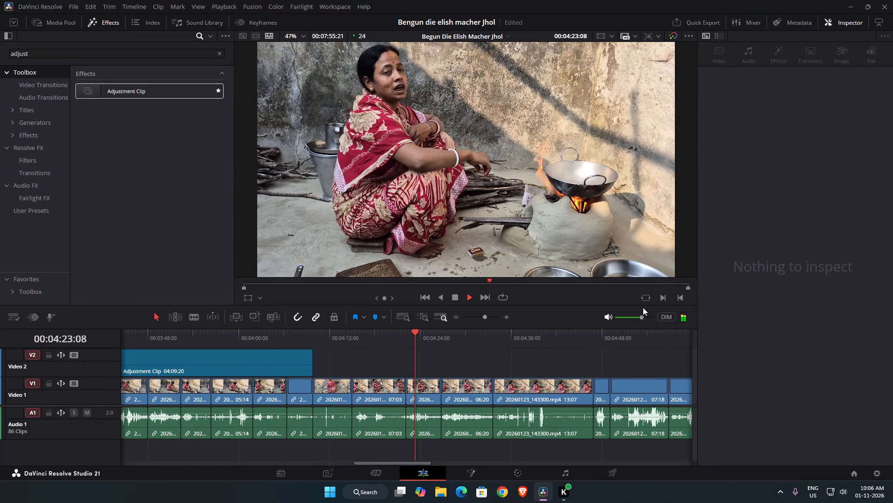
drag(640, 316, 654, 318)
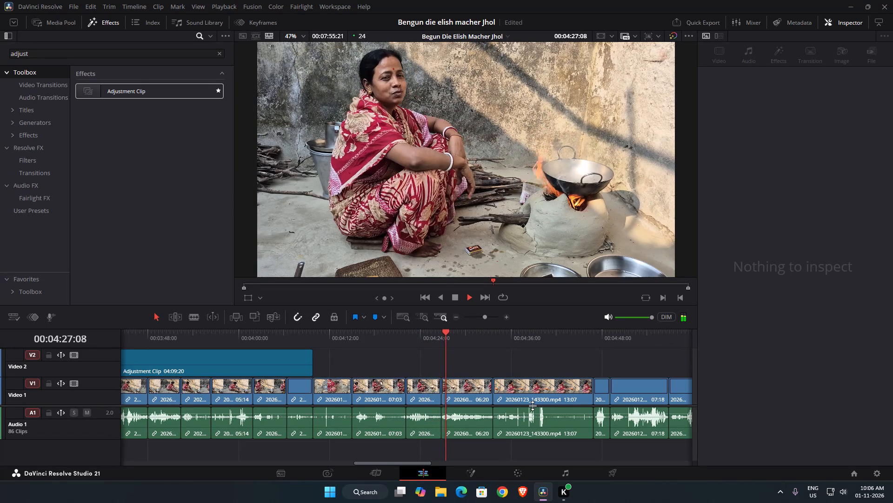
scroll(533, 408, down, 1)
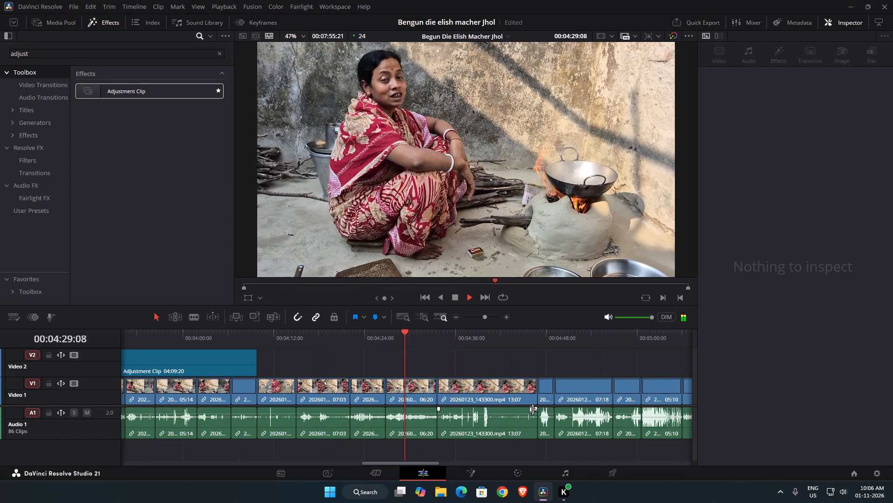
scroll(533, 409, down, 2)
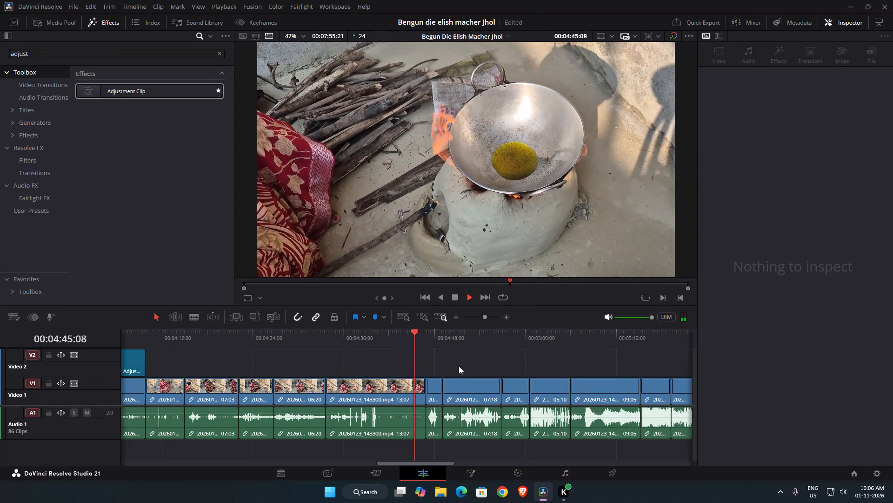
Trim the end of 20260123_143300.mp4 back to 00:04:45:21, closing the gap, and replay across the new cut.
alt+scroll(428, 387, up, 2)
click(370, 336)
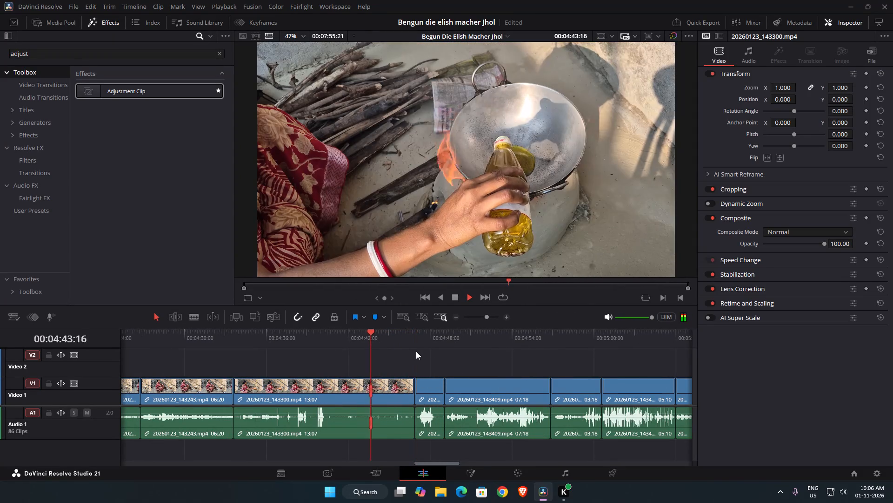
key(space)
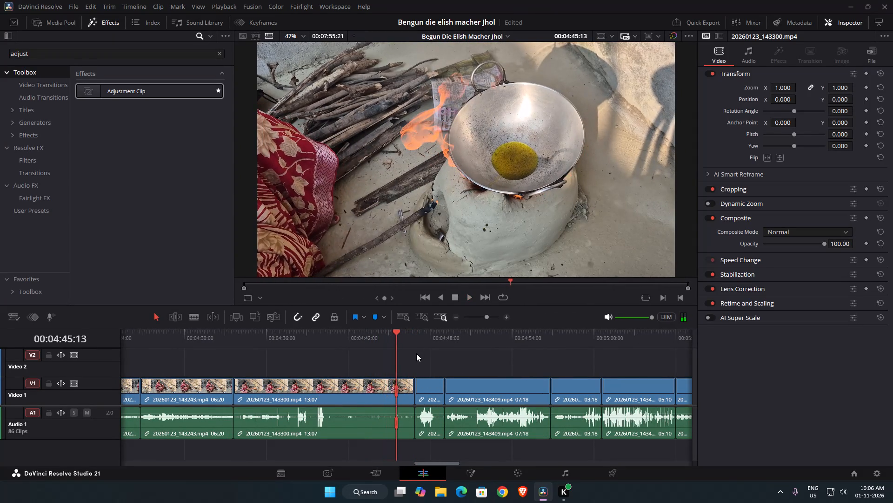
key(space)
key(space)
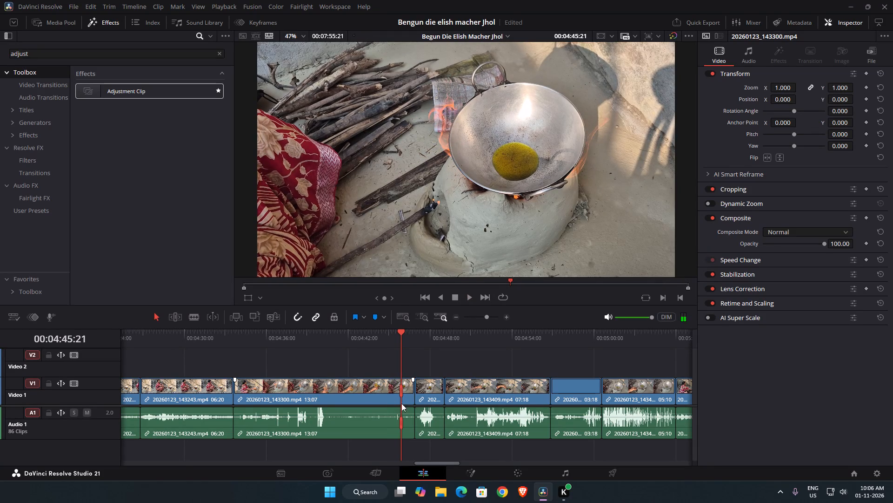
key(w)
key(space)
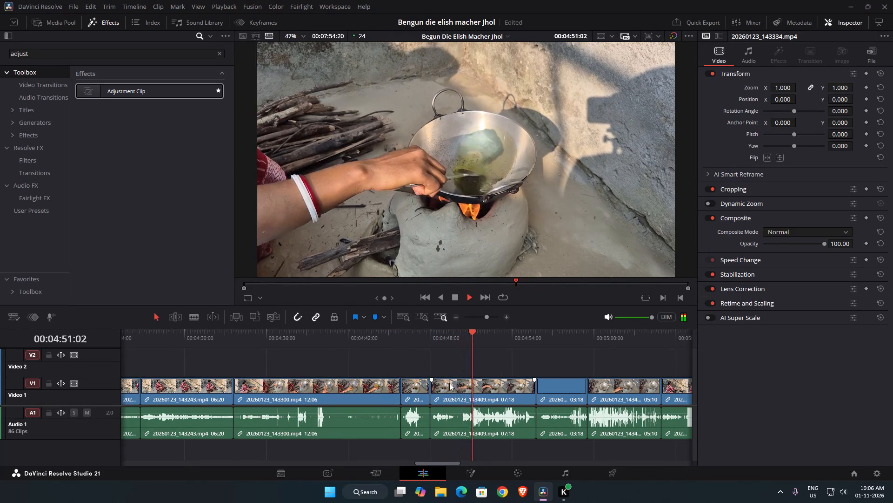
click(398, 338)
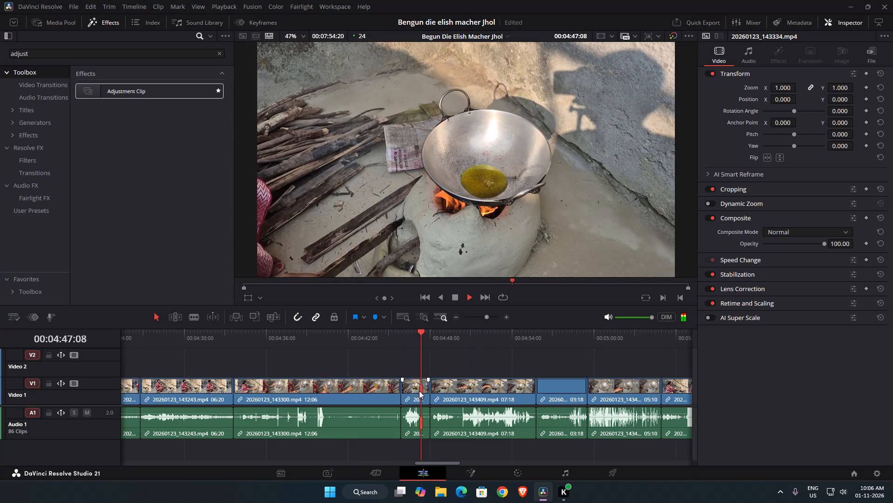
key(space)
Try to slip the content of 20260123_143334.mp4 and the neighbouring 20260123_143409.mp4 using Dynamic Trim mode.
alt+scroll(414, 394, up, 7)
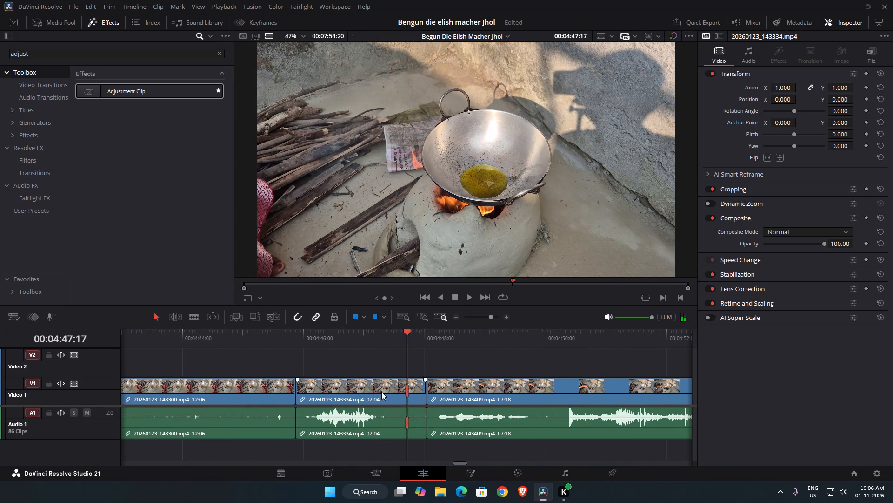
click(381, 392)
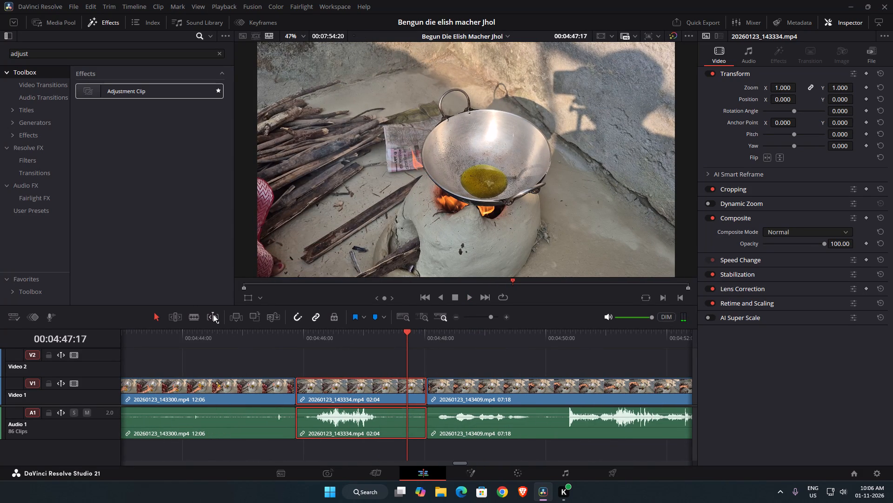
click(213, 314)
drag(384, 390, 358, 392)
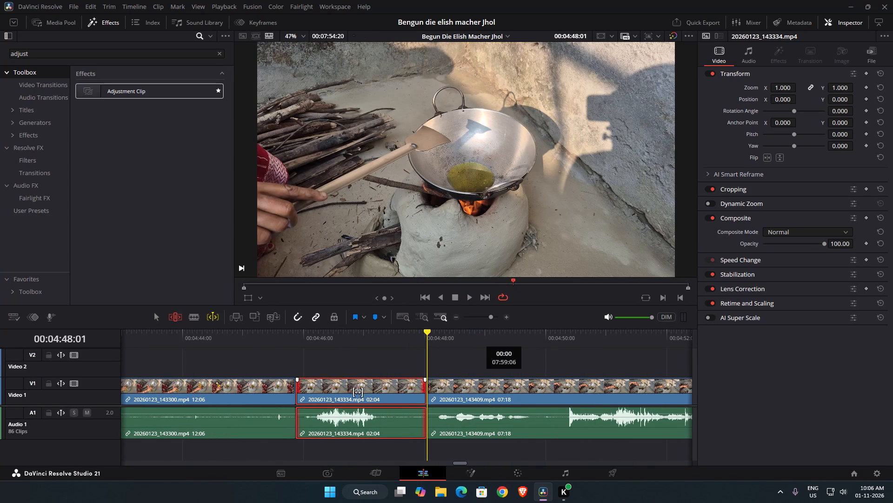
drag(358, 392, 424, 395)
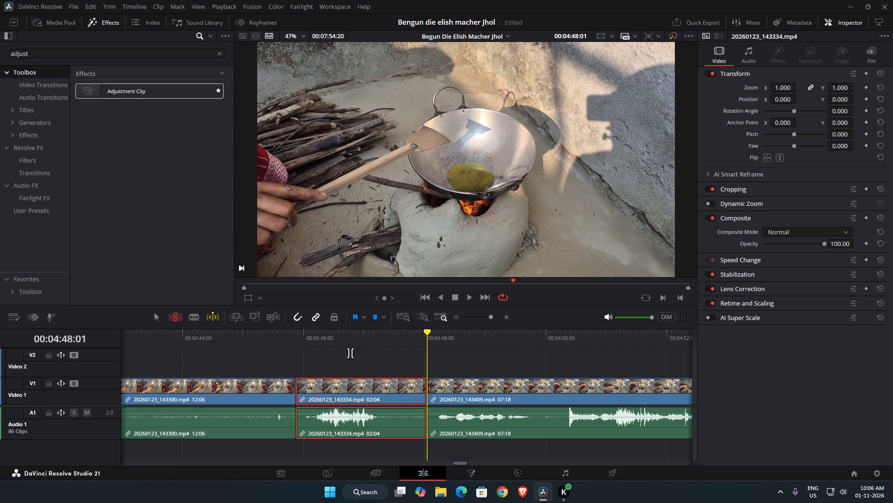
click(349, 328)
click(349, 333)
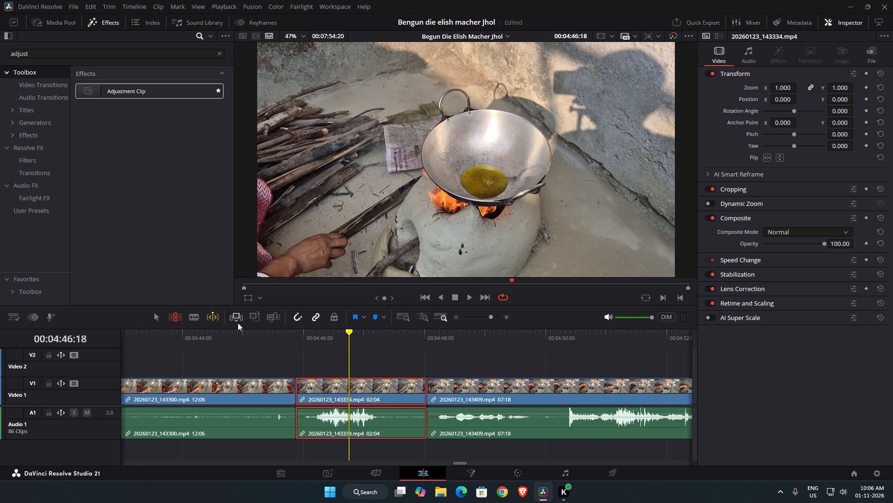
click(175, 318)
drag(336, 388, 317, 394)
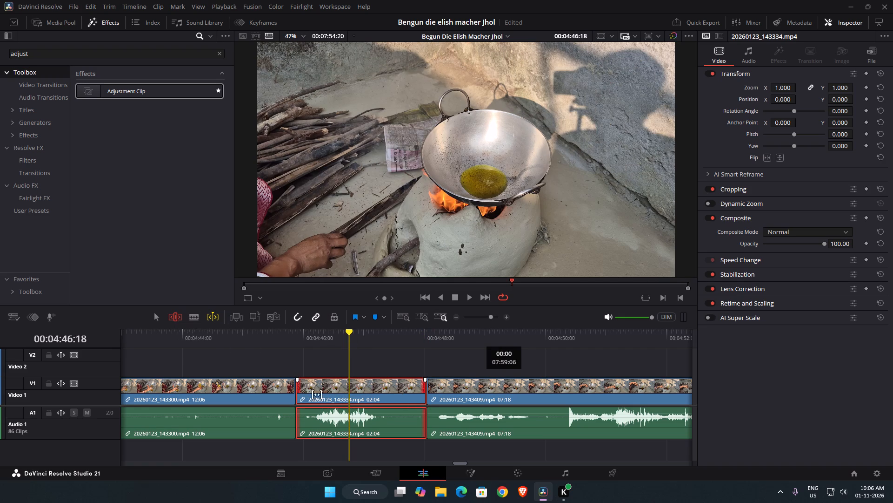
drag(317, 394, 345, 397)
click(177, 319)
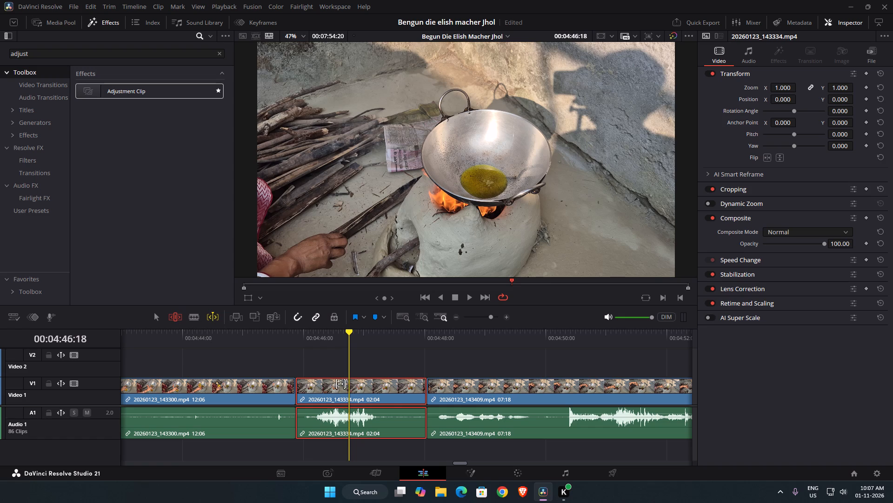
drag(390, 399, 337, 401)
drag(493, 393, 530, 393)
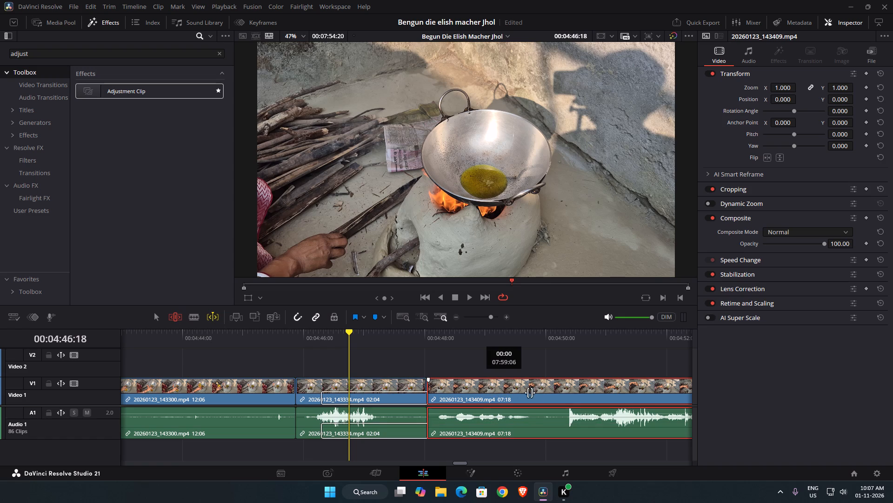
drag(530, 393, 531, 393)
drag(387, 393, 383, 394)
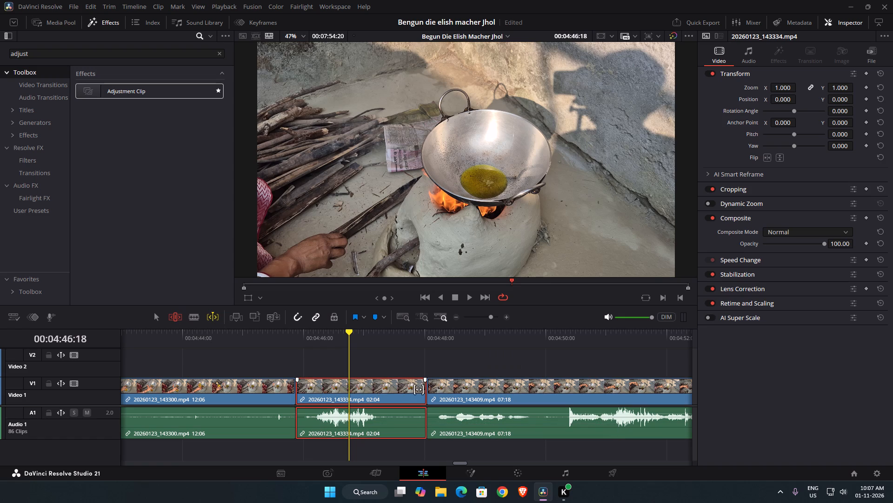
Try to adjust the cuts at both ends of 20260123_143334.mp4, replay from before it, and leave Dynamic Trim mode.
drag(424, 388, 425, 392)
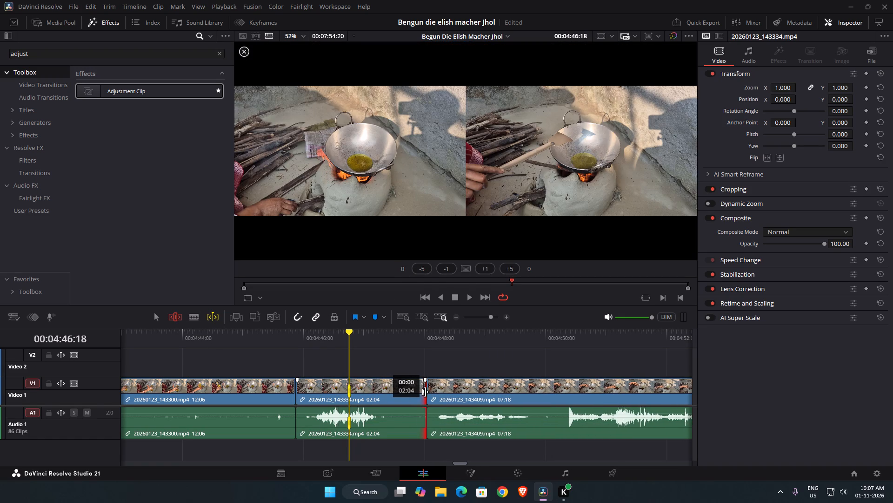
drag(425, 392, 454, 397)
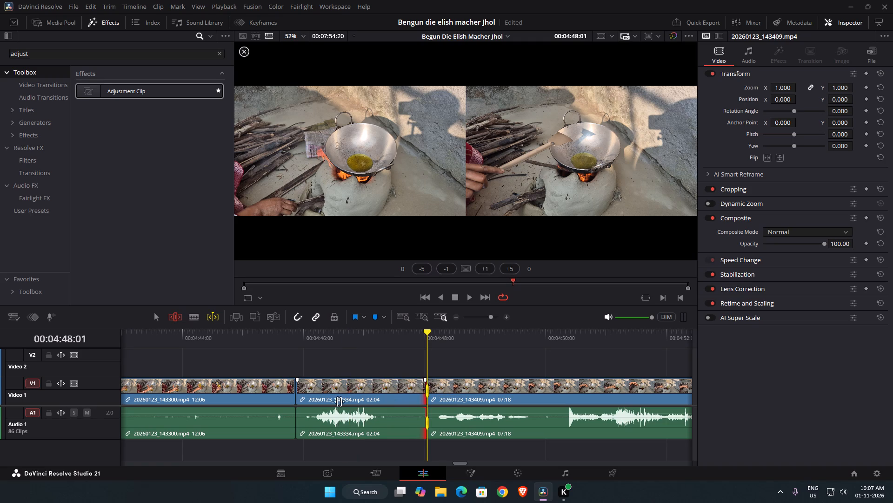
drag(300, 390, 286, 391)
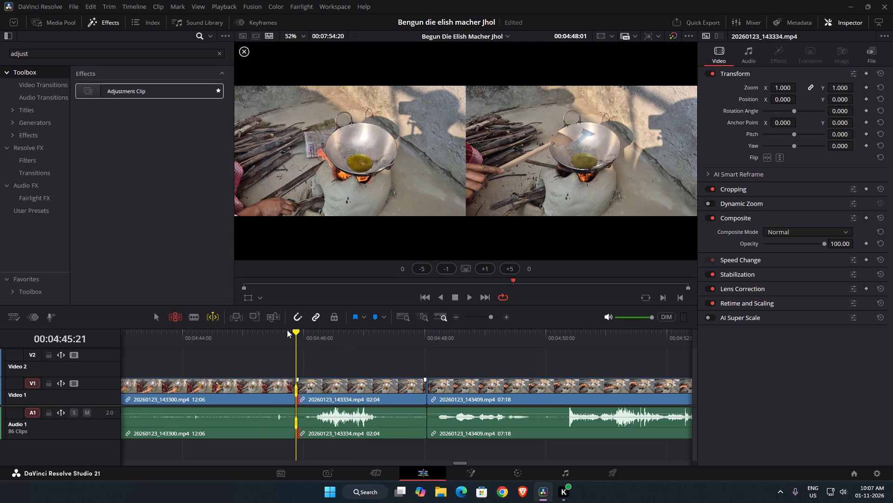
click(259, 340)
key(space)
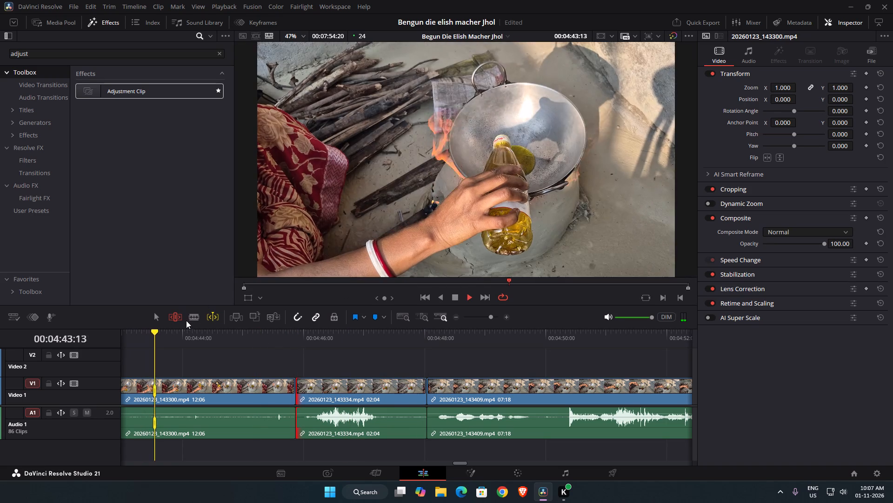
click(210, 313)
Turn on AI Voice Isolation for 20260123_143334.mp4 with an amount of 63 and replay the clip.
alt+scroll(428, 347, down, 2)
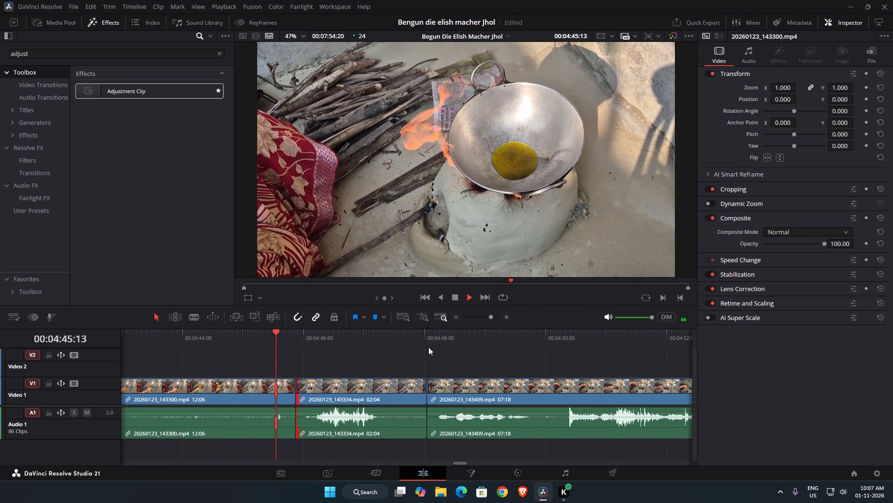
alt+scroll(428, 347, down, 2)
key(space)
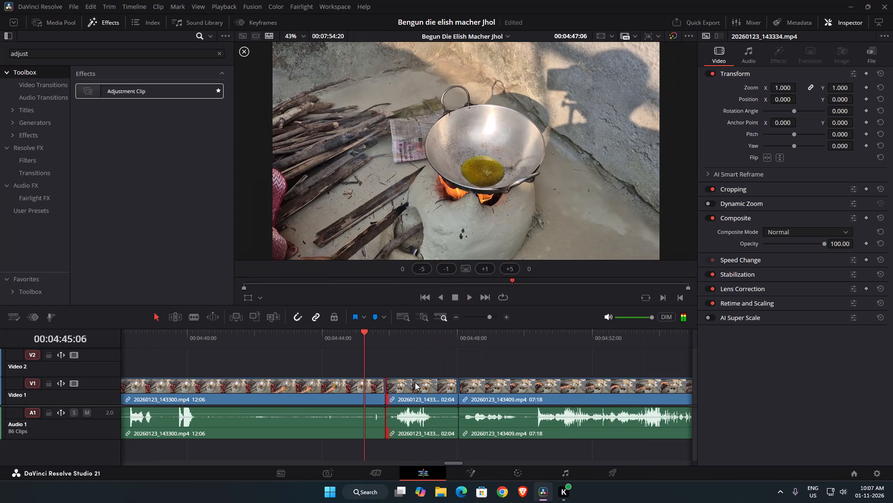
click(420, 393)
key(space)
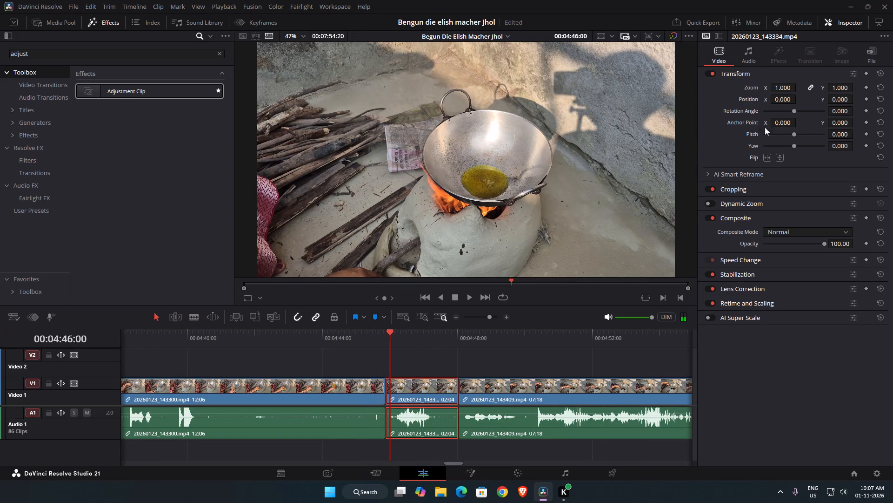
click(759, 55)
click(710, 134)
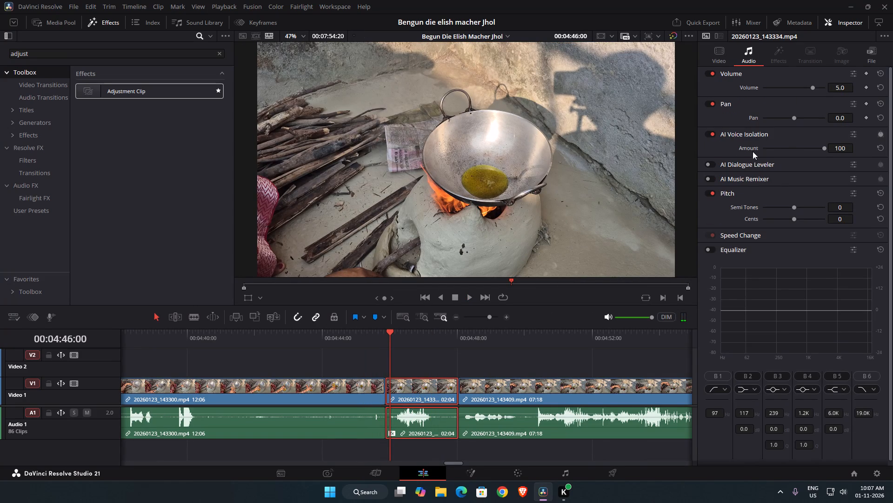
click(786, 146)
click(799, 147)
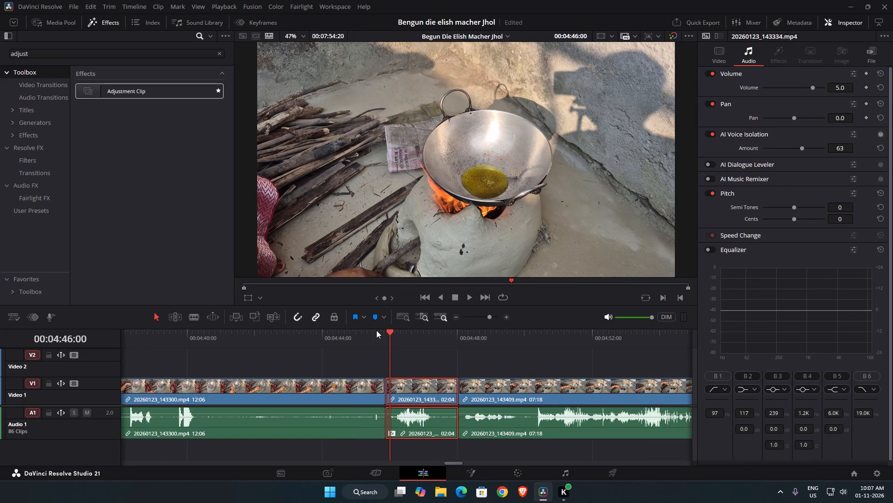
click(376, 330)
key(space)
Review the oil-heating and frying footage and its audio from about 00:04:47 to 00:05:03, including clip 20260123_143409.mp4.
alt+scroll(442, 351, down, 2)
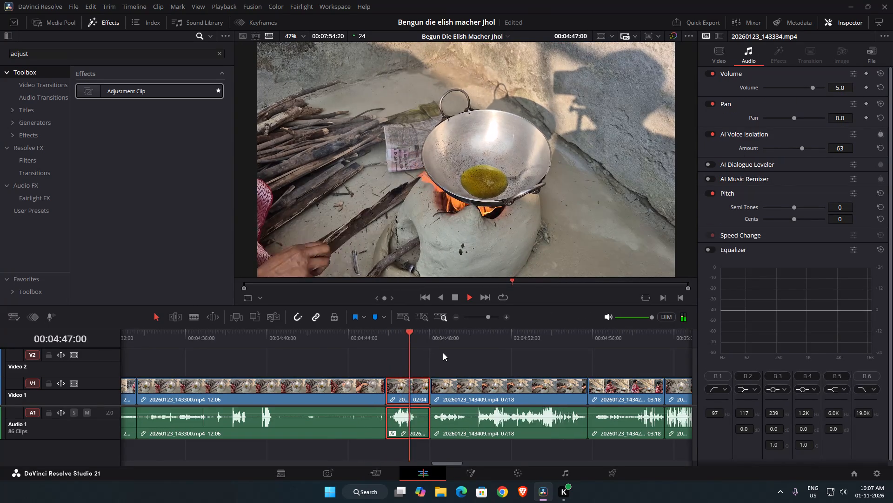
alt+scroll(443, 353, down, 3)
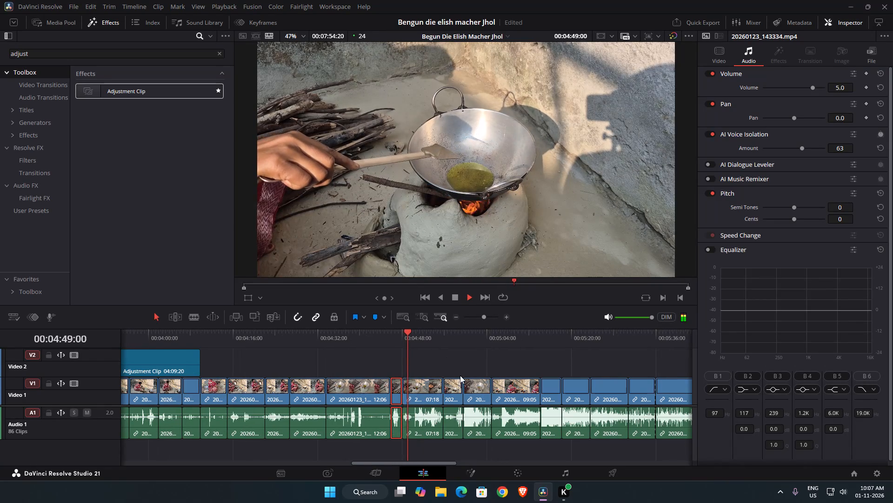
click(423, 393)
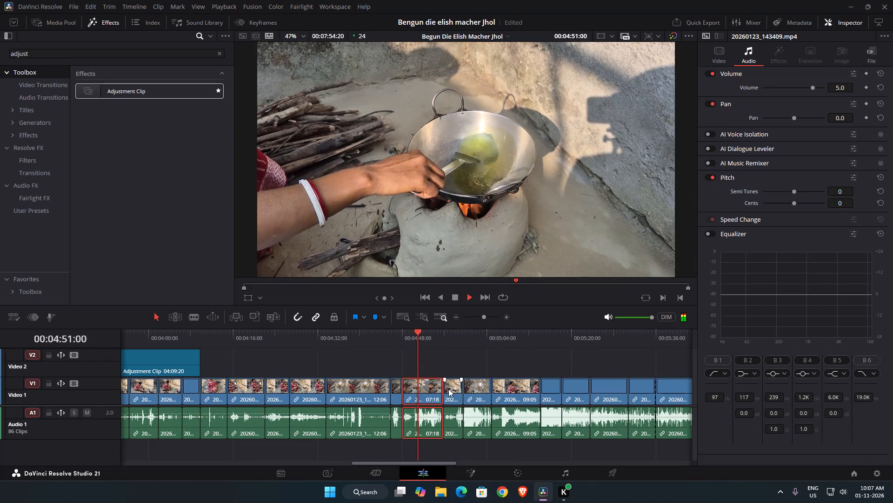
alt+scroll(448, 389, down, 4)
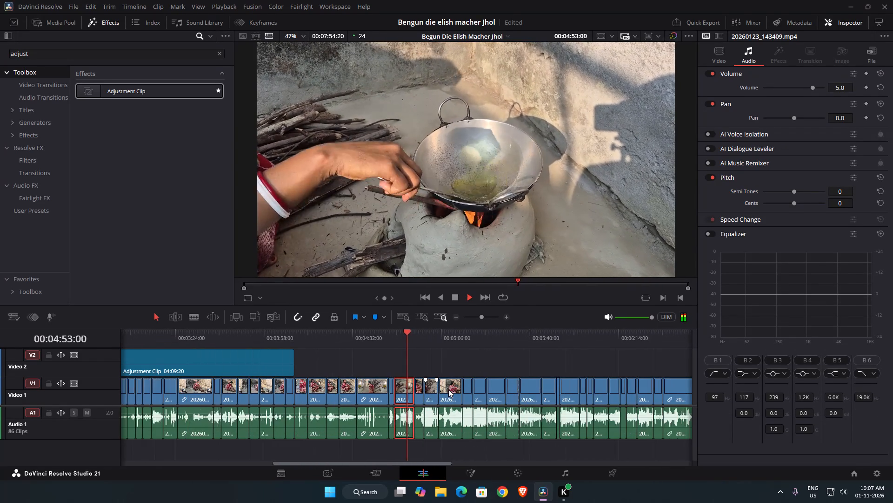
scroll(448, 389, down, 3)
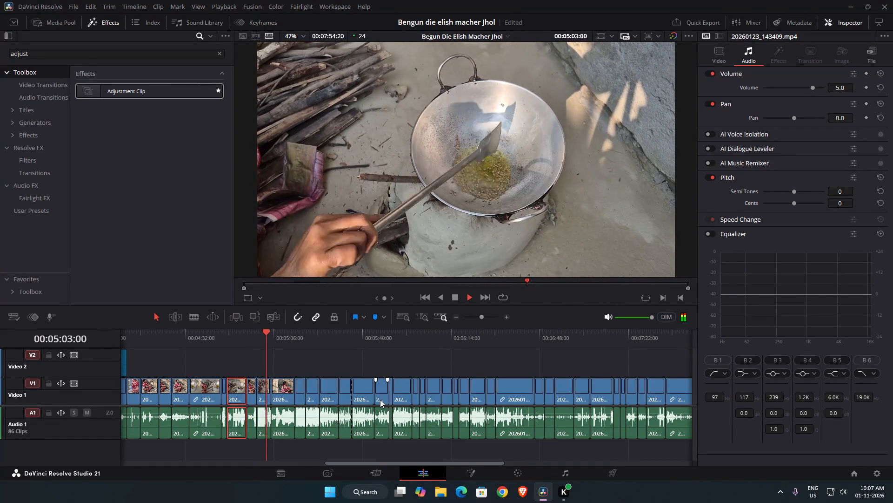
Play on from 00:05:03 and ripple-trim the end of 20260123_143505.mp4 at 00:05:22:10, shortening it to 04:05.
click(389, 353)
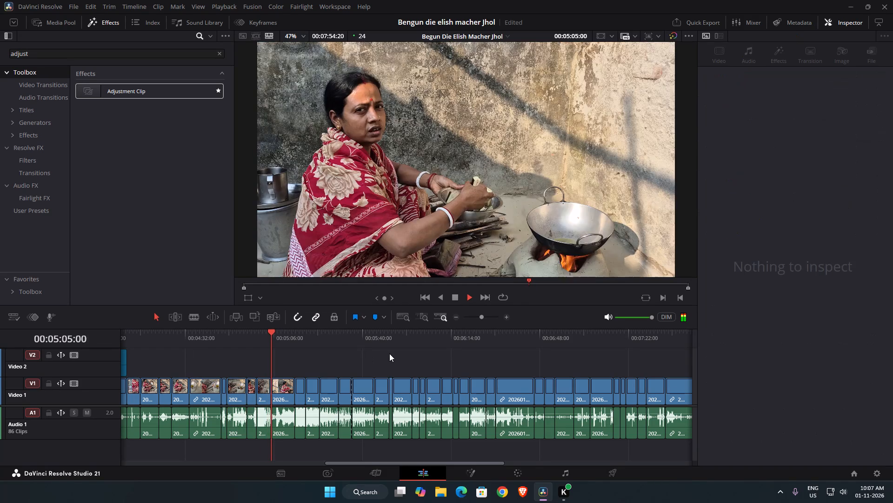
click(287, 389)
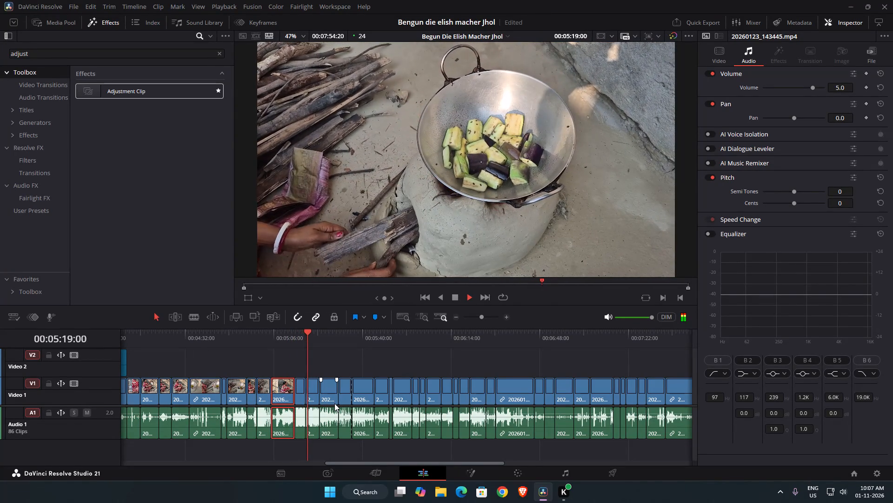
scroll(334, 403, down, 1)
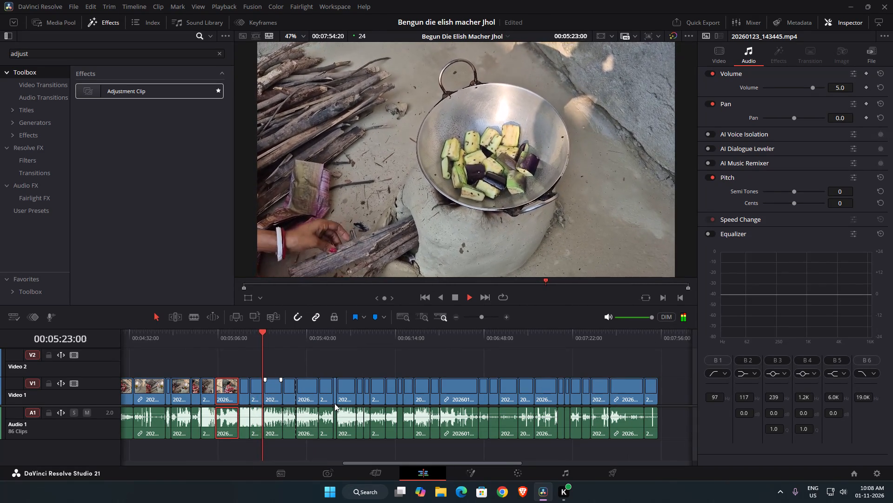
alt+scroll(334, 403, up, 2)
alt+scroll(334, 403, down, 1)
alt+scroll(334, 403, up, 8)
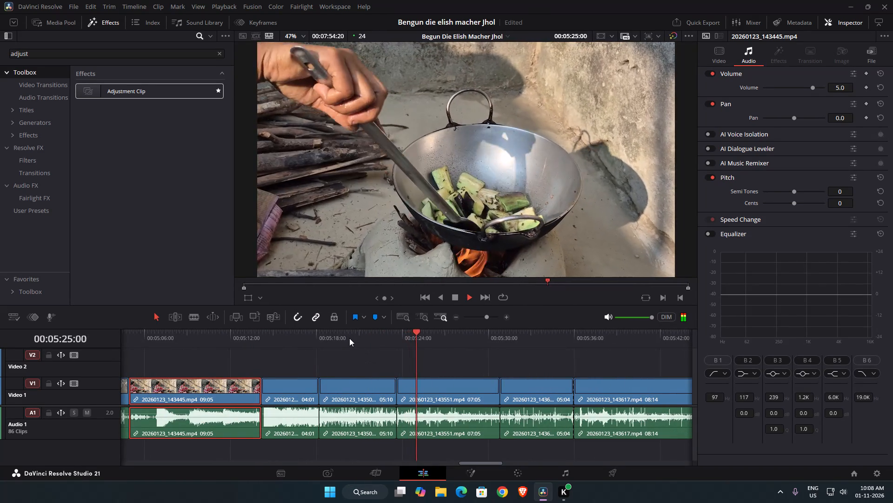
click(349, 338)
key(space)
key(space)
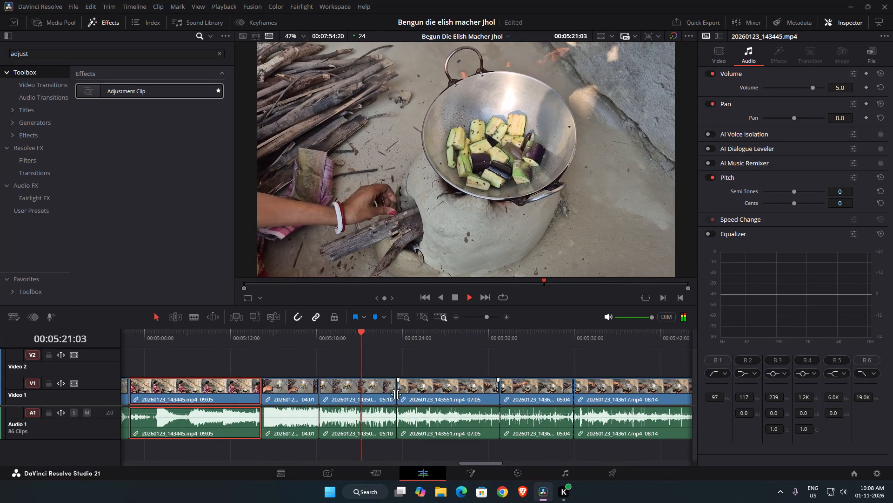
key(space)
click(384, 395)
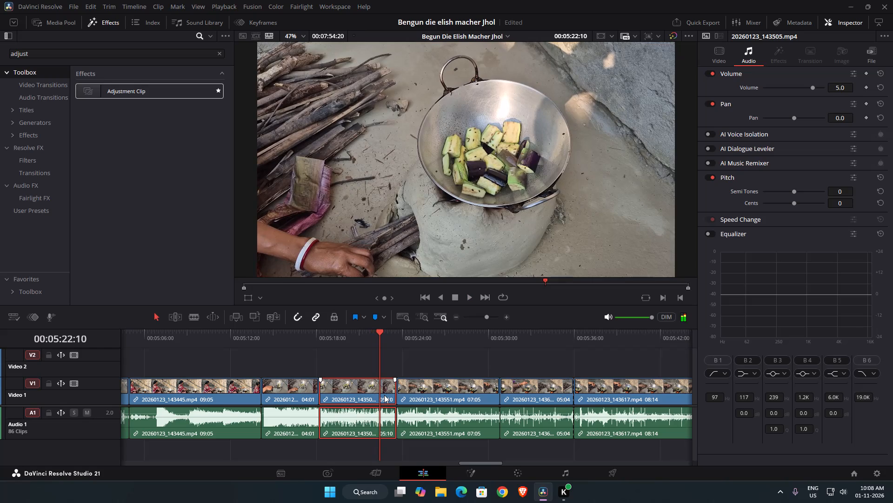
key(w)
click(364, 350)
key(space)
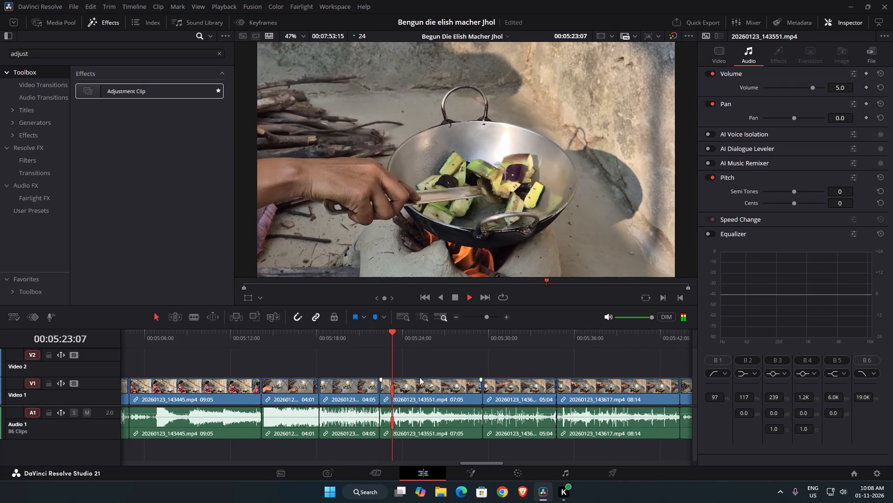
Extend the end of the adjustment clip on Video 2 to a duration of 05:57:20 while reviewing the frying footage.
alt+scroll(420, 377, down, 1)
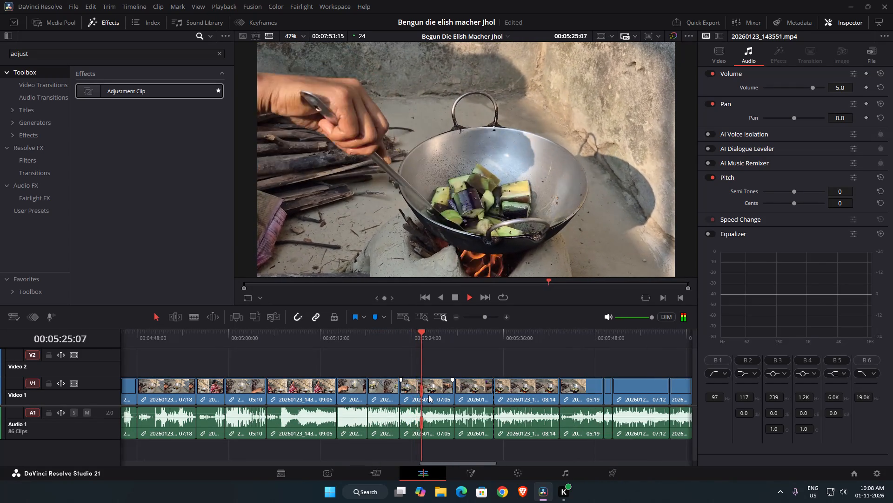
alt+scroll(428, 395, down, 4)
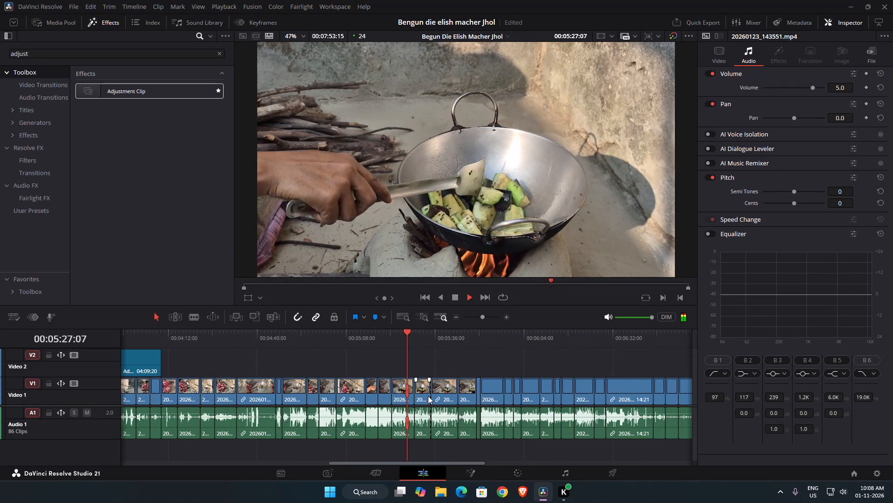
drag(382, 463, 444, 459)
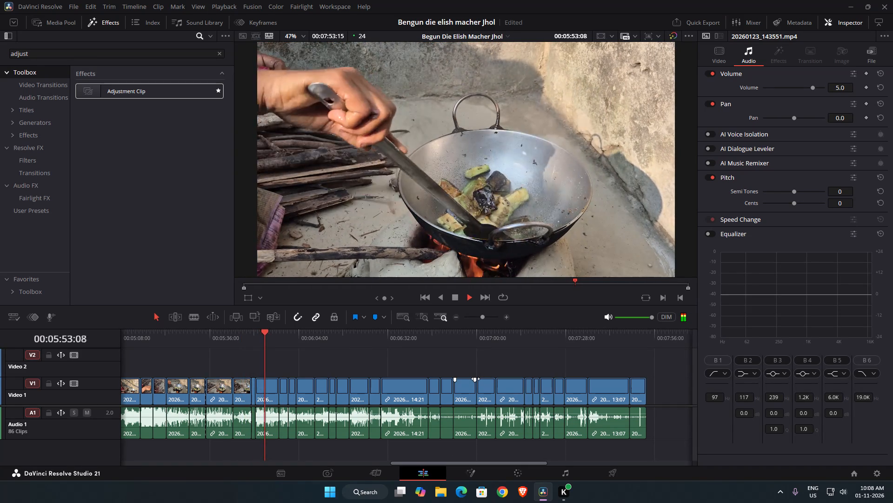
alt+scroll(420, 390, down, 3)
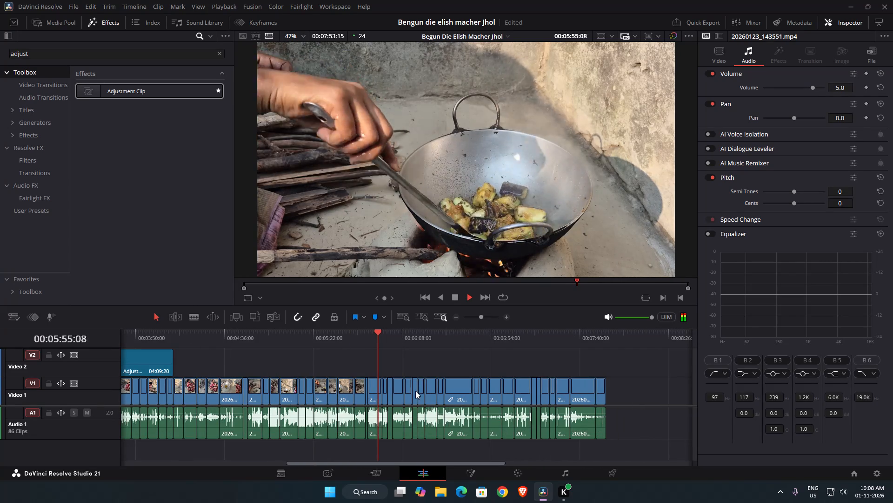
drag(171, 363, 235, 364)
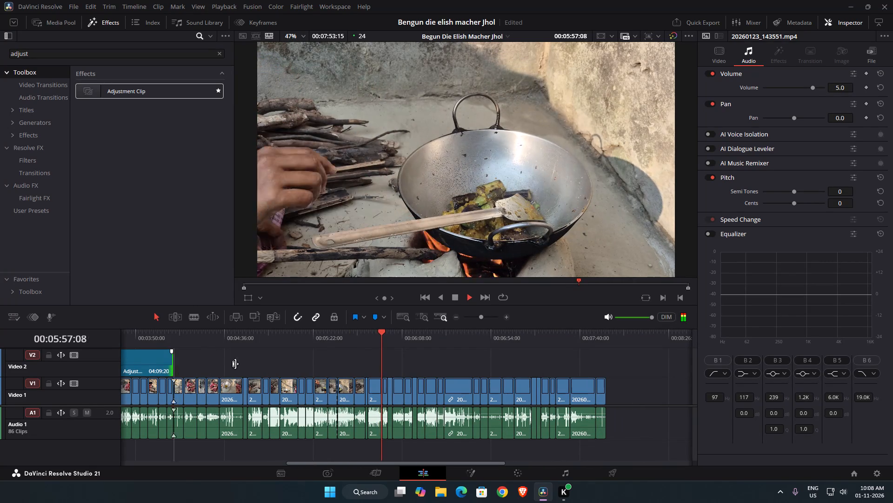
drag(235, 364, 377, 367)
Review the frying footage from about 00:05:57 and extend the adjustment clip to 06:44:20, at the end of 20260123_143924.mp4.
alt+scroll(445, 377, up, 9)
scroll(445, 377, down, 1)
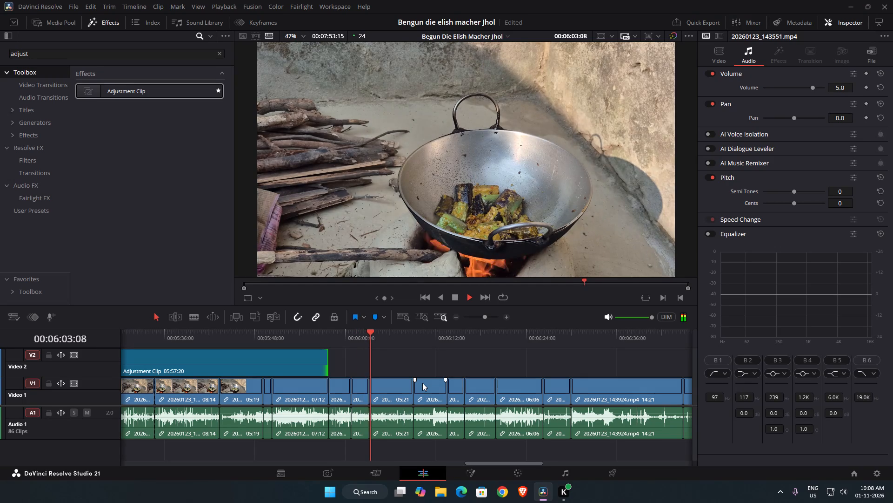
scroll(422, 383, down, 1)
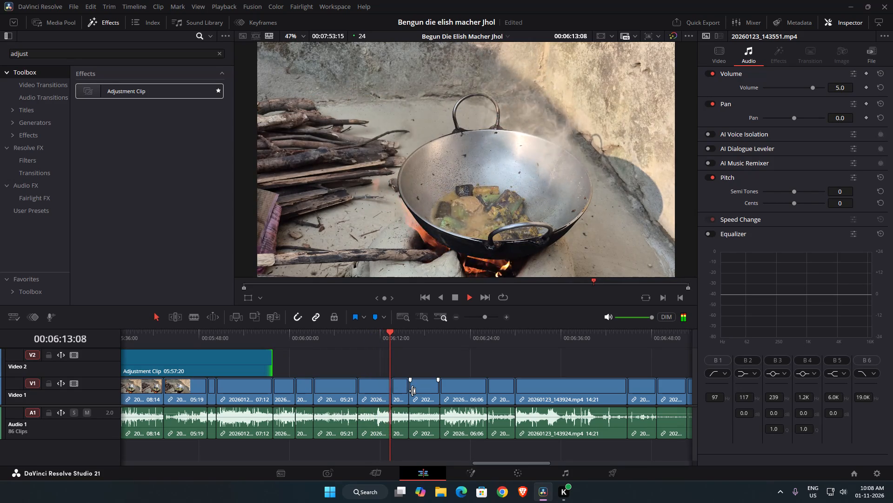
scroll(480, 392, down, 1)
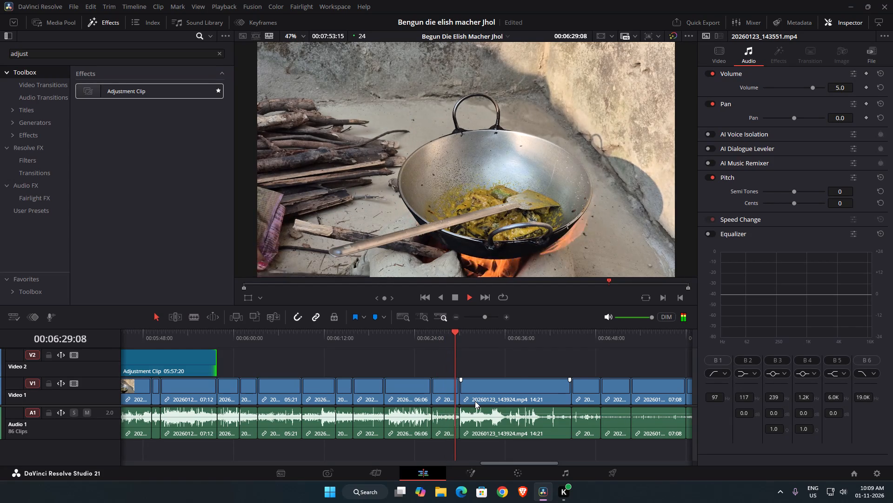
scroll(475, 401, down, 2)
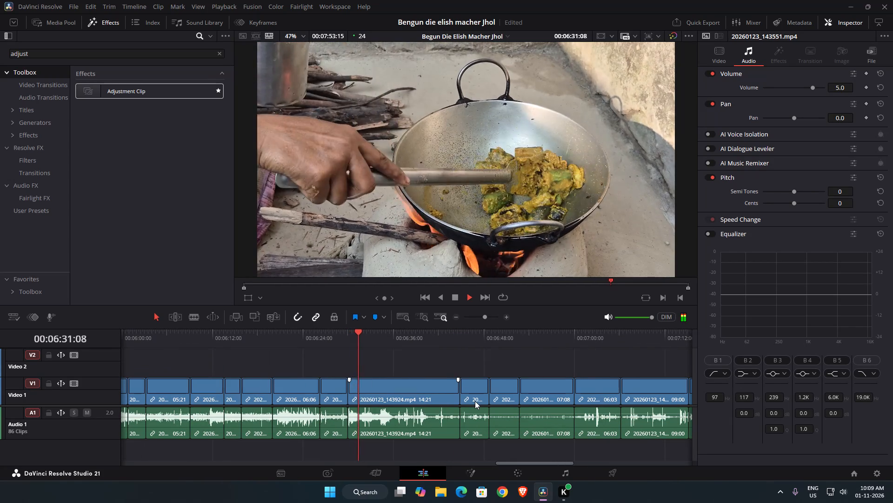
click(425, 394)
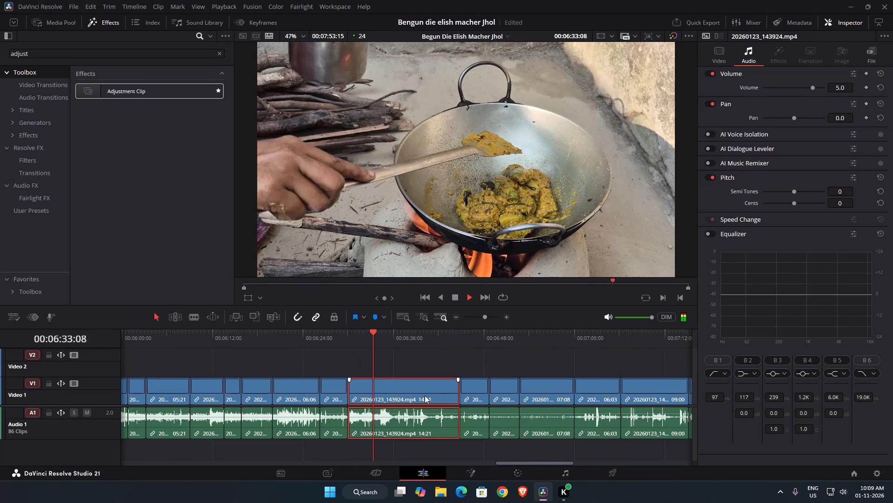
alt+scroll(425, 397, down, 2)
scroll(425, 399, down, 2)
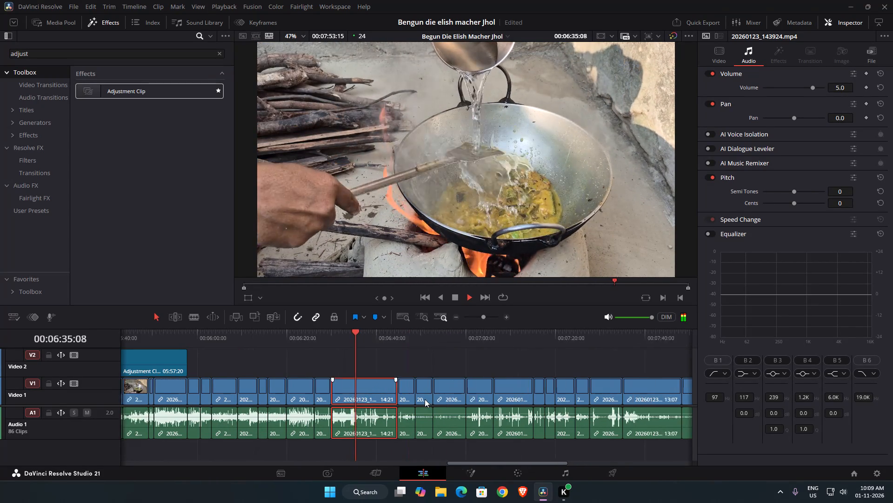
drag(240, 359, 347, 373)
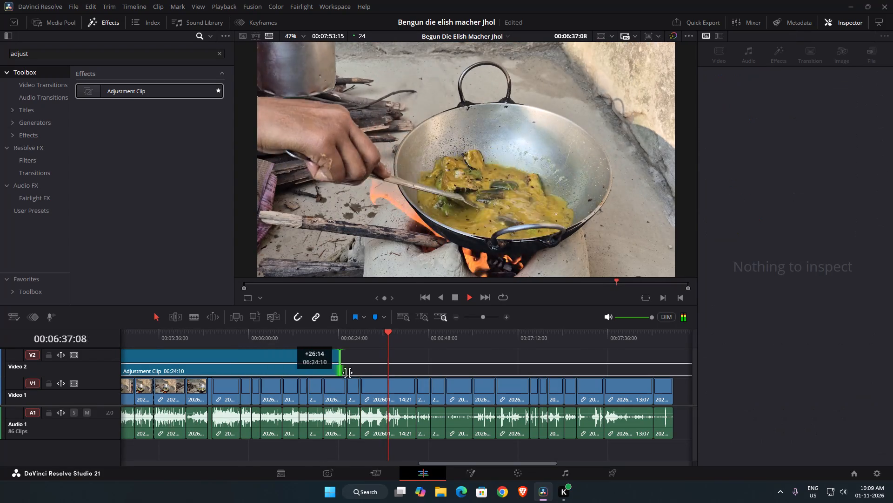
drag(347, 373, 415, 377)
click(469, 364)
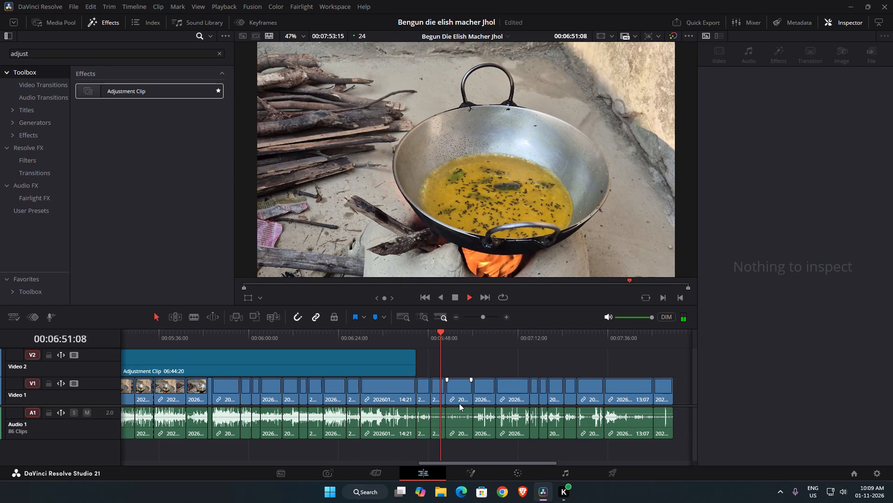
Ripple-trim the end of 20260123_144031.mp4 at 00:06:57:03, shortening it to 04:10, and resume playback.
scroll(459, 406, down, 1)
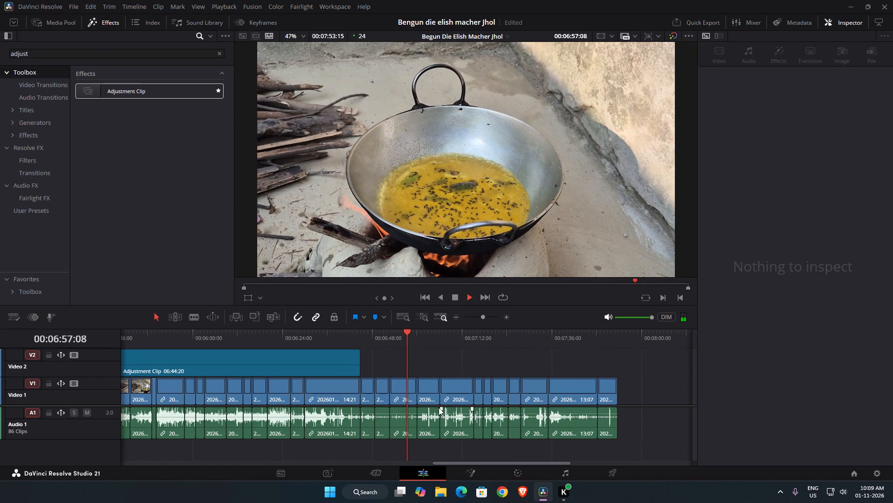
alt+scroll(439, 408, up, 6)
click(388, 339)
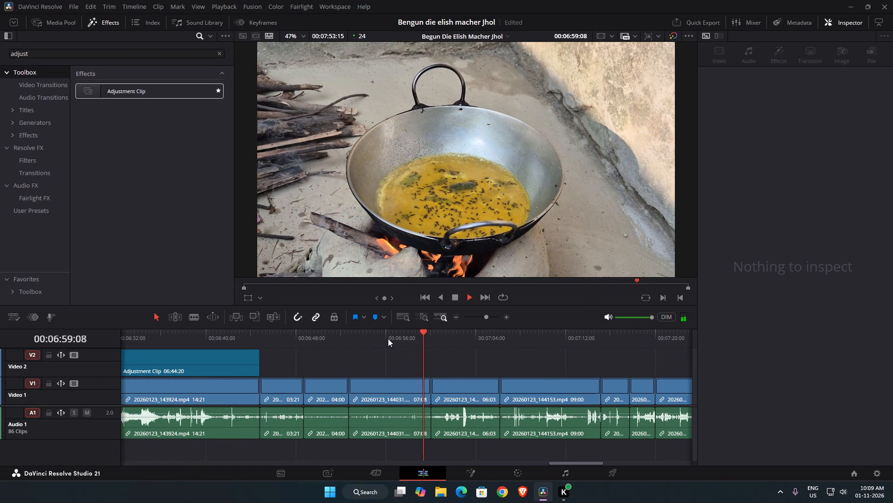
key(space)
click(414, 392)
text(w)
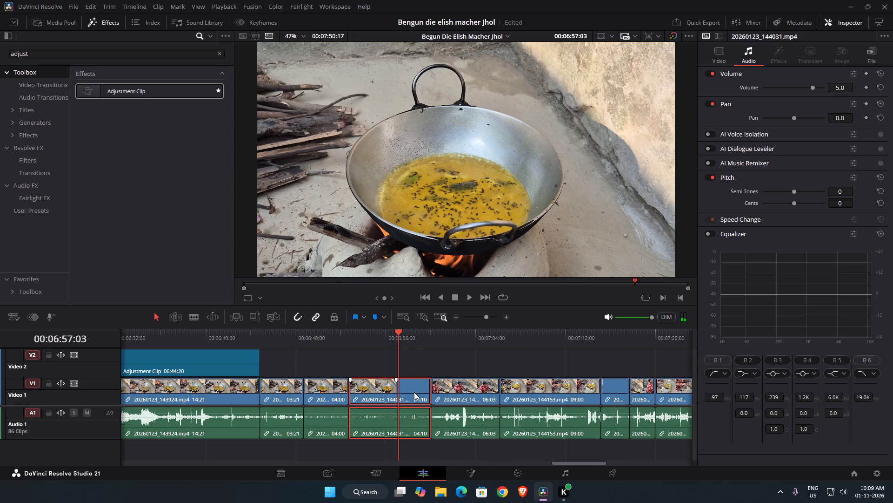
key(space)
Extend the end of the adjustment clip on Video 2 to a duration of 07:12:06.
alt+scroll(482, 381, down, 2)
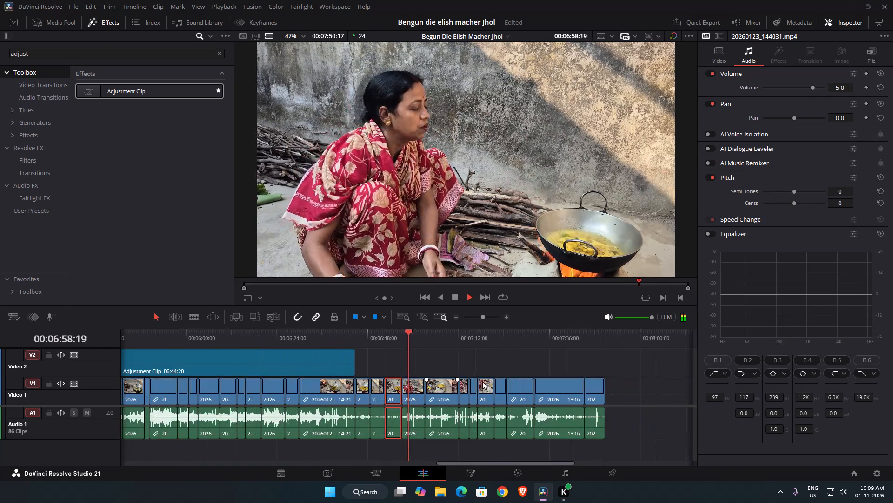
click(624, 376)
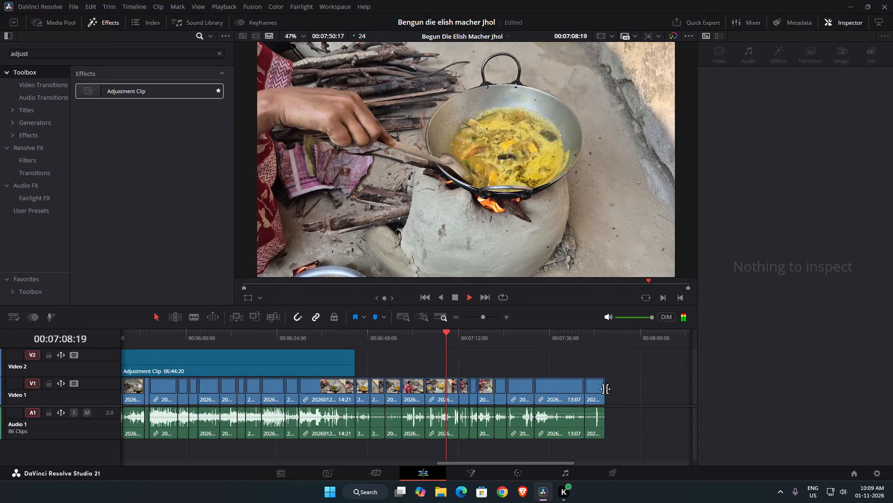
drag(351, 365, 420, 370)
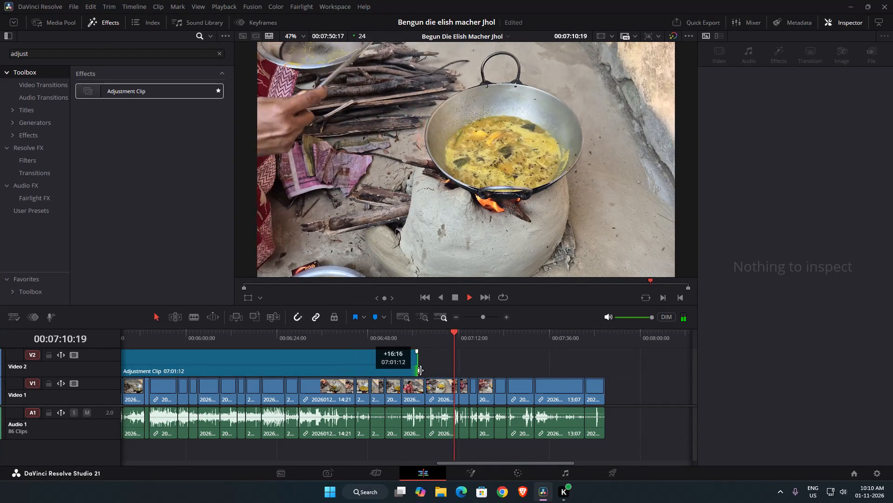
drag(420, 370, 457, 372)
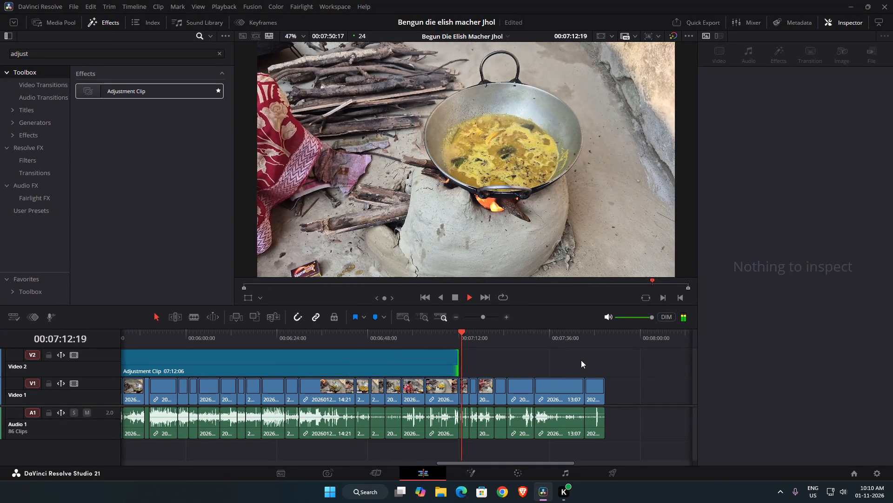
click(585, 360)
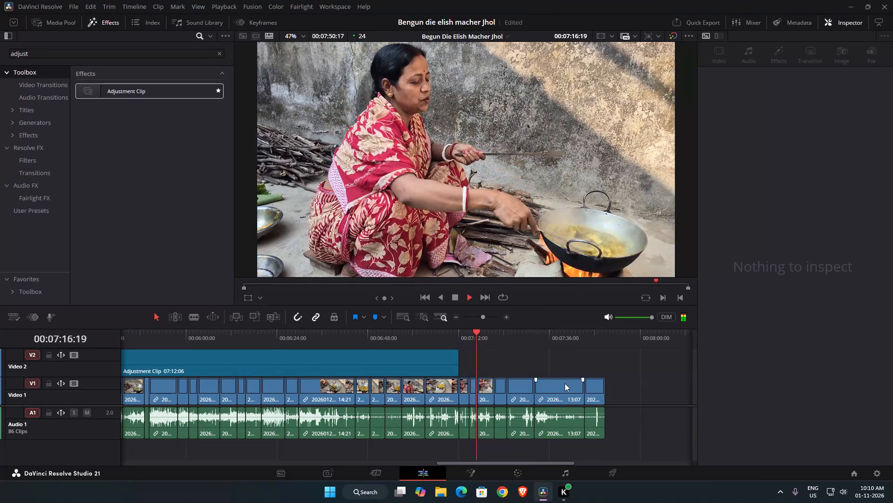
Turn on AI Dialogue Leveler for 20260123_144238.mp4 and replay the clip.
click(486, 394)
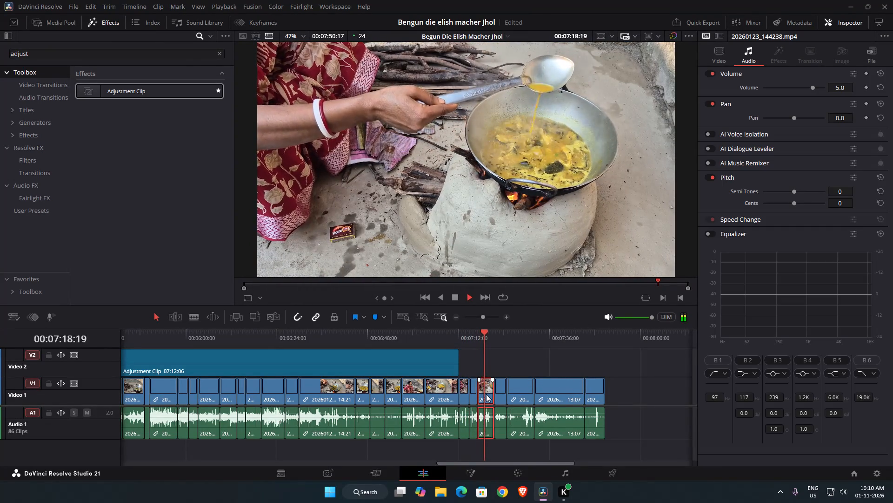
click(711, 147)
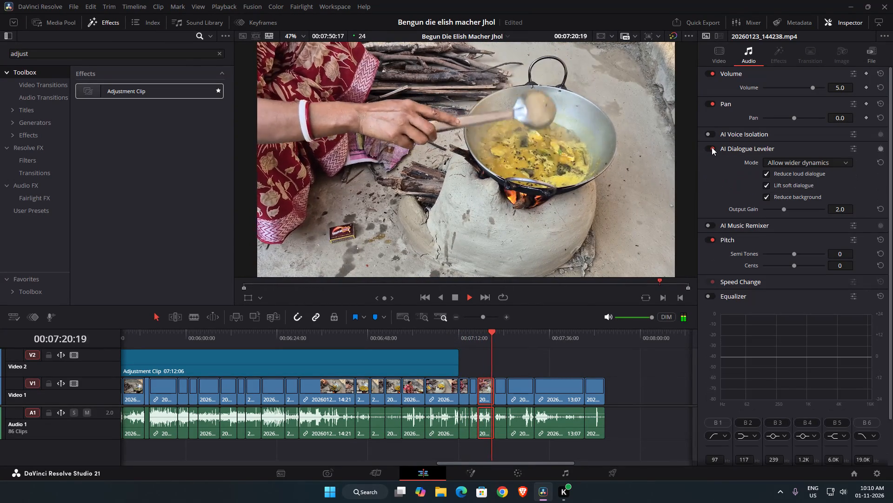
click(479, 330)
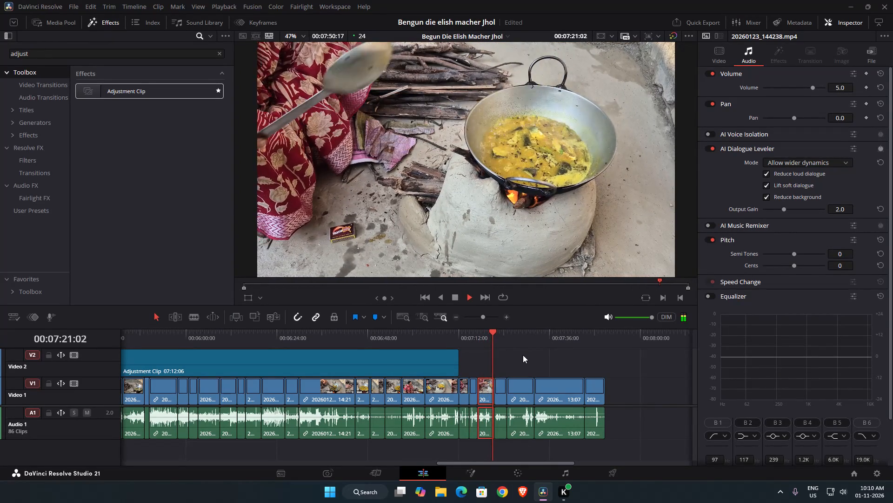
click(525, 351)
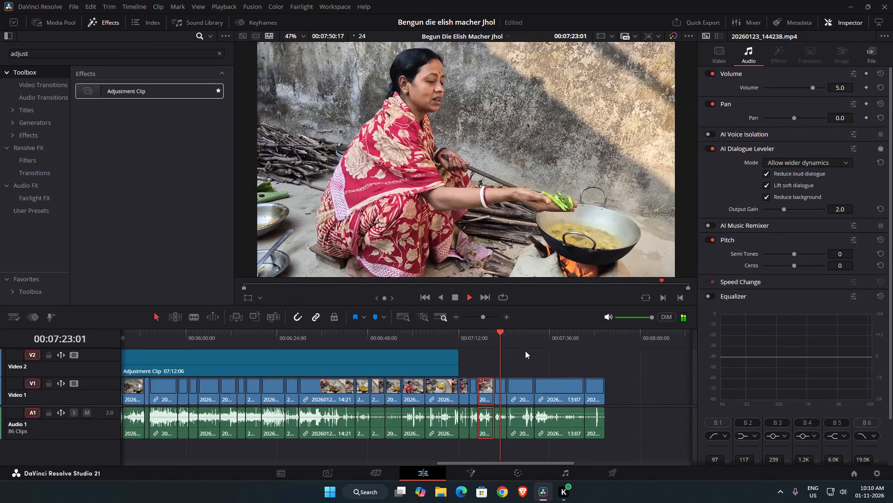
Extend the end of the adjustment clip on Video 2 to a duration of 07:24:21.
drag(456, 359, 504, 361)
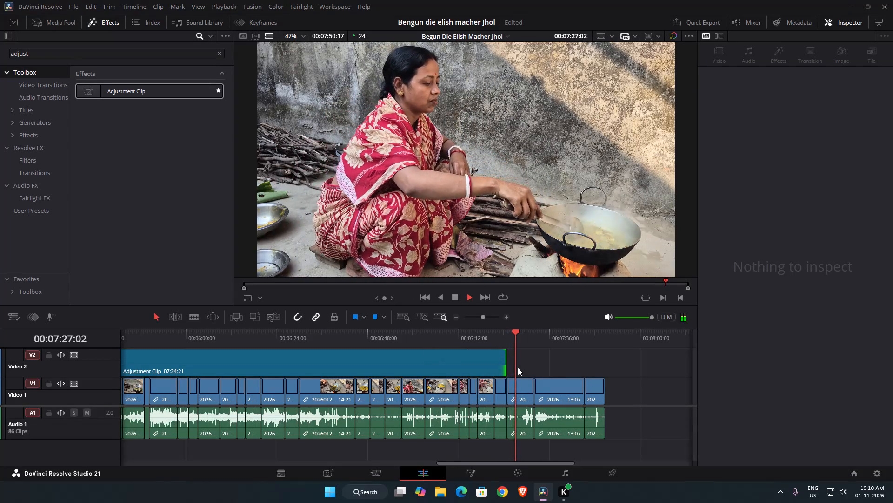
scroll(572, 364, down, 2)
click(580, 364)
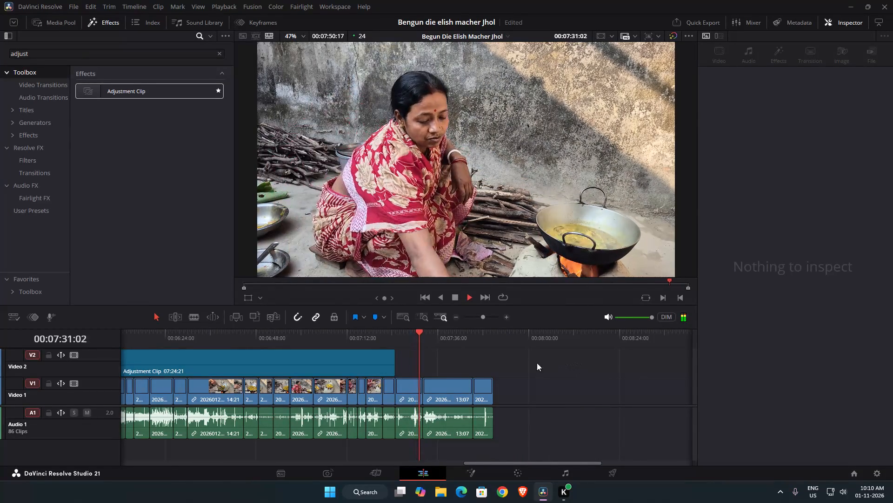
Extend the end of the adjustment clip on Video 2 to the end of the edit, for a duration of 07:50:17.
click(455, 389)
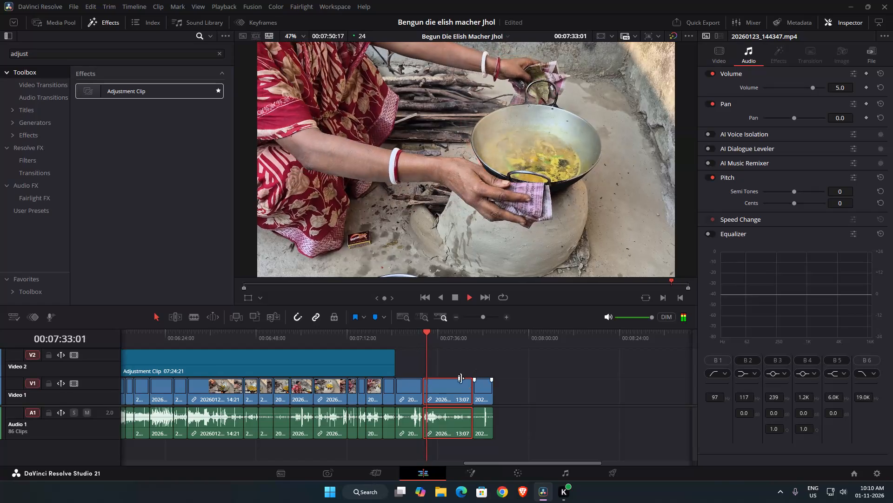
drag(392, 363, 458, 365)
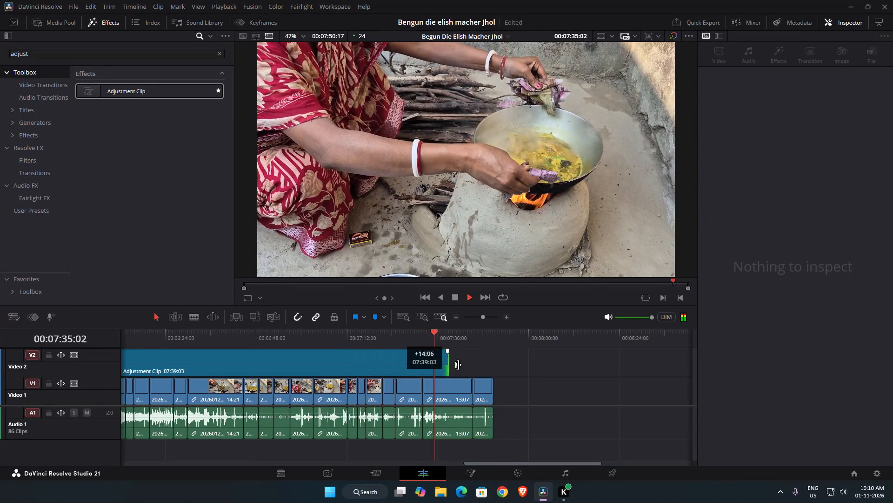
drag(458, 365, 491, 365)
click(469, 365)
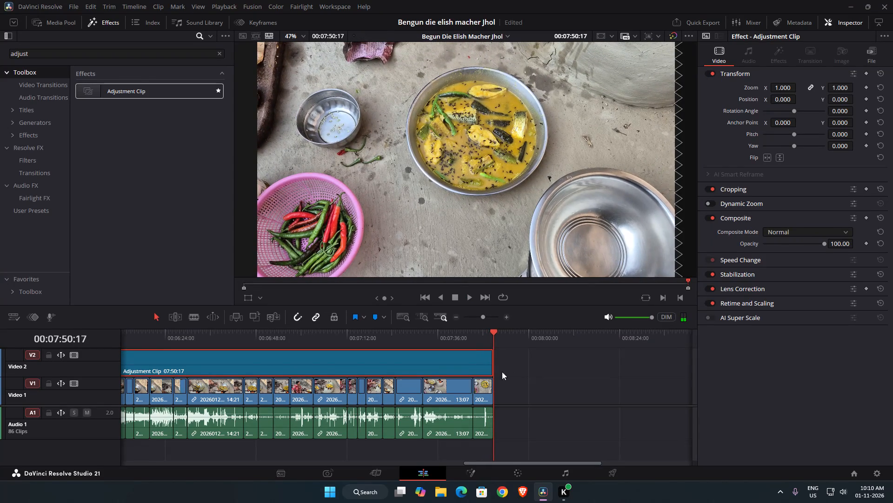
Grade the adjustment clip with the HDR color wheels on the Color page, setting temperature to 1.60 and contrast to 1.016.
click(522, 475)
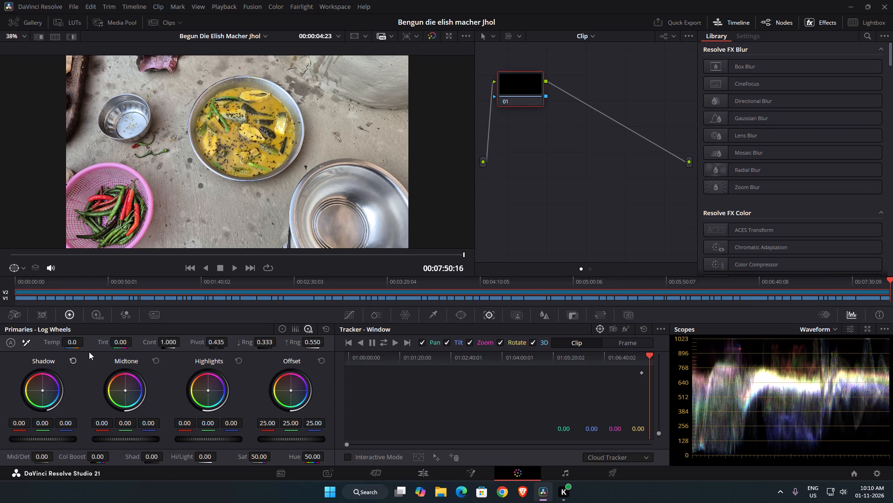
click(98, 317)
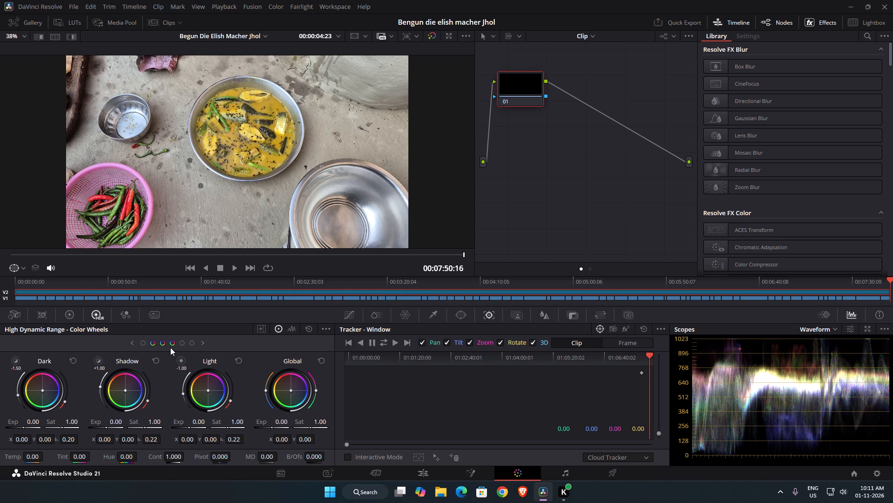
click(35, 457)
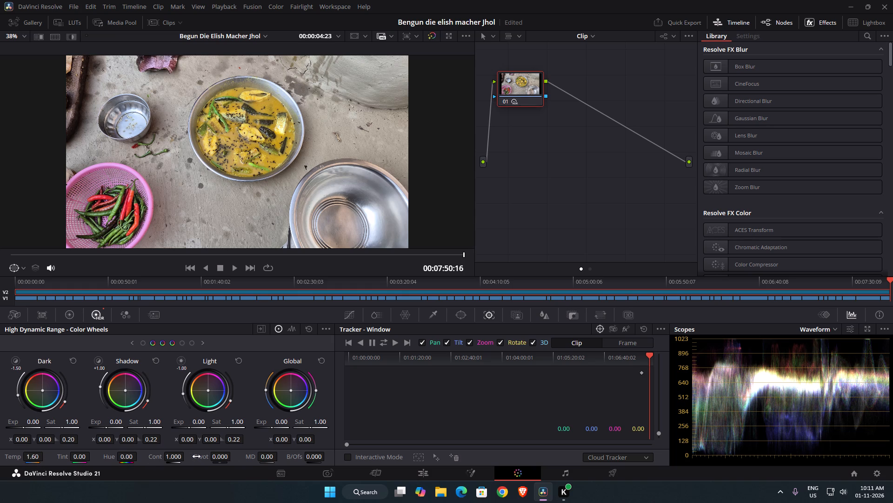
drag(177, 458, 186, 456)
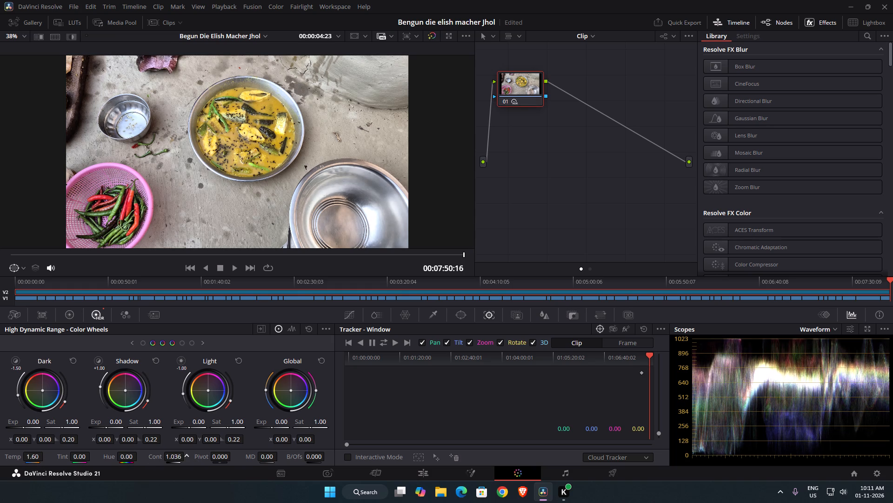
drag(186, 456, 193, 455)
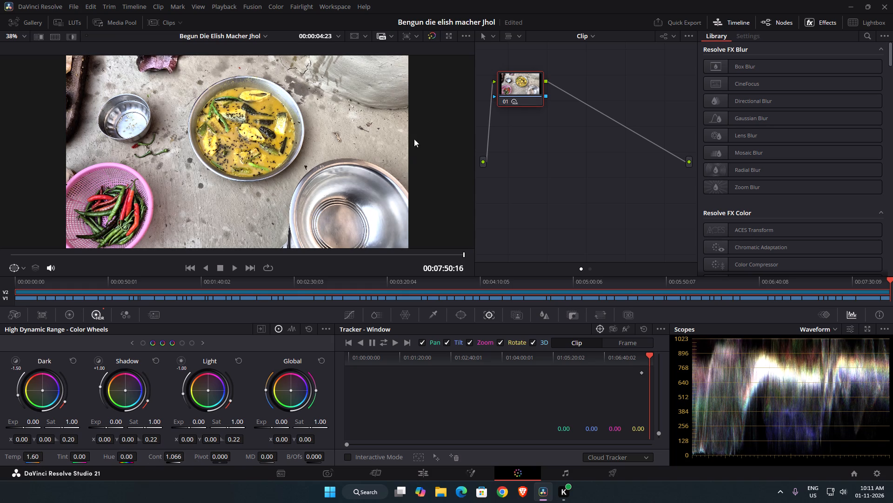
click(433, 31)
click(433, 31)
drag(175, 458, 166, 462)
double_click(175, 458)
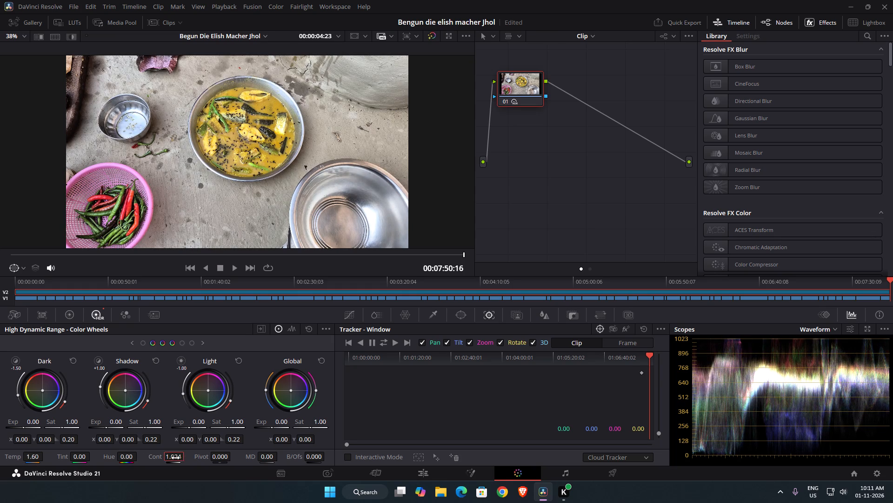
double_click(154, 459)
click(175, 458)
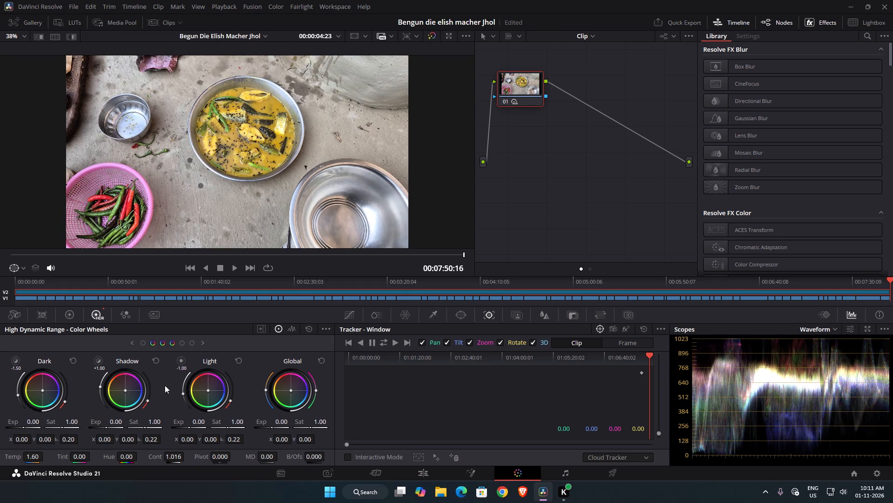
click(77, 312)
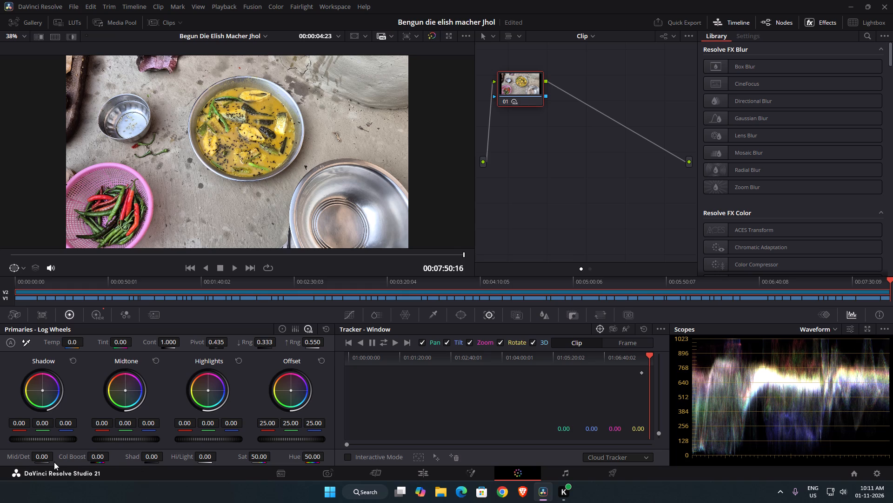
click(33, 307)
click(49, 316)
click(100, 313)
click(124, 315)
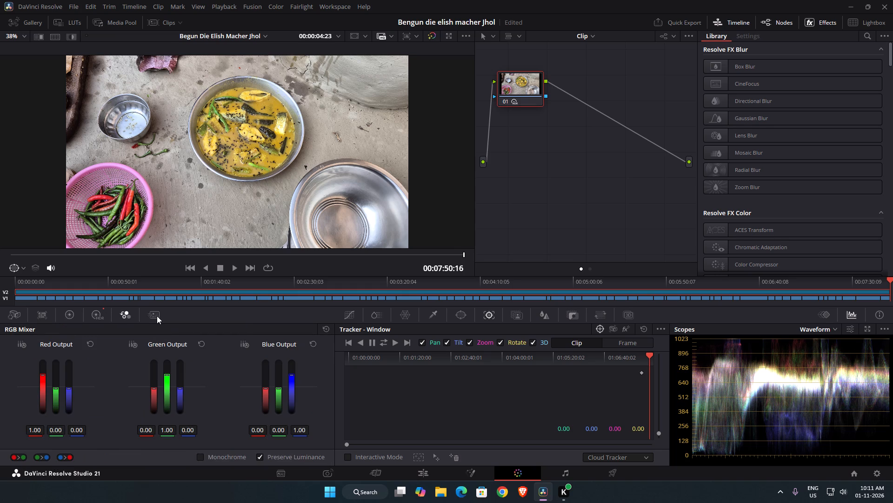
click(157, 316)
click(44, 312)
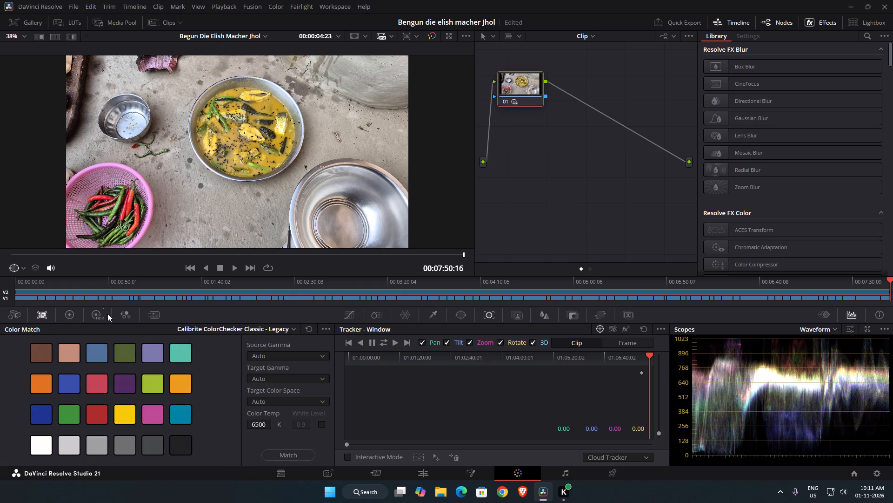
Set the adjustment clip's HDR temperature to 1.12.
click(107, 313)
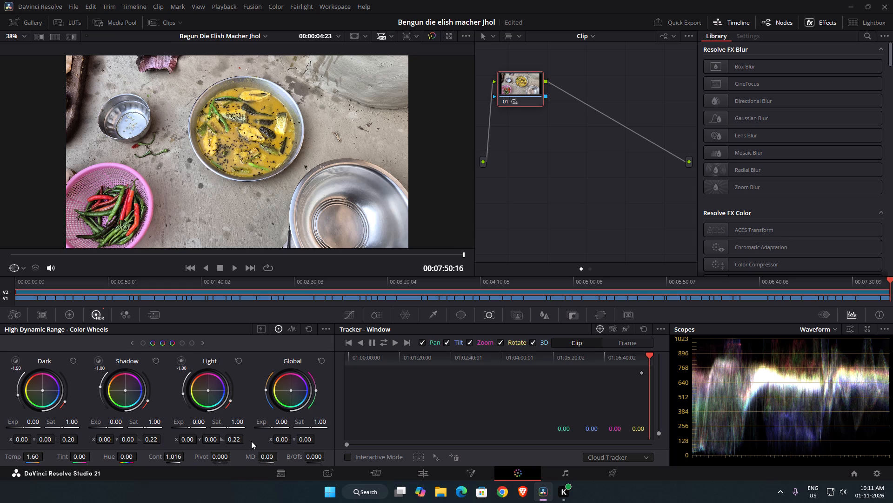
click(37, 461)
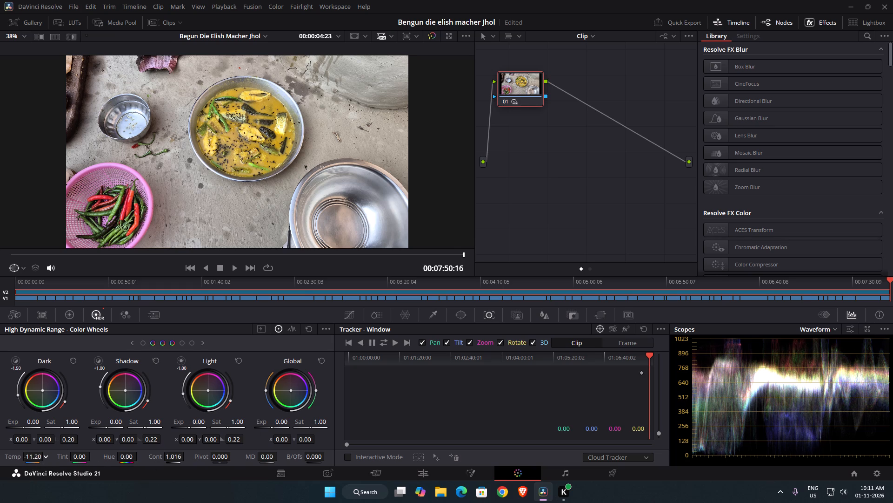
double_click(10, 458)
click(38, 456)
Return to the Edit page and compare the frame at 00:07:24:20 with Video 2 disabled and enabled.
click(414, 477)
click(420, 362)
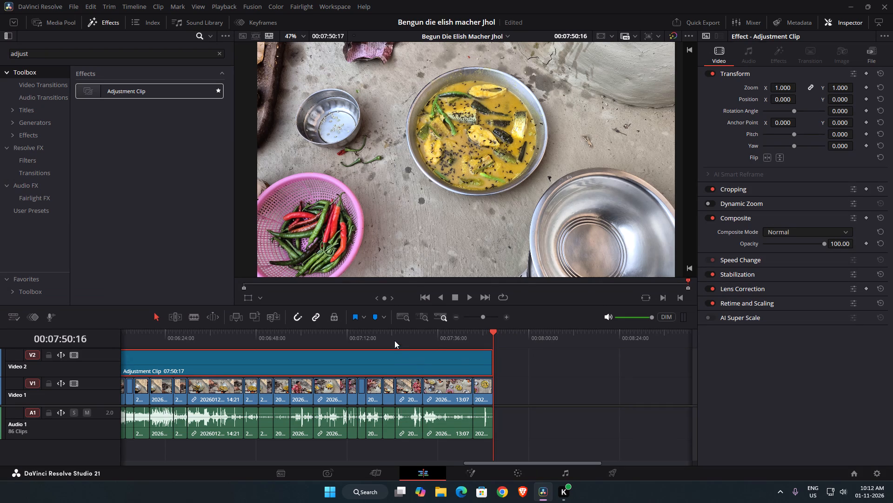
click(394, 339)
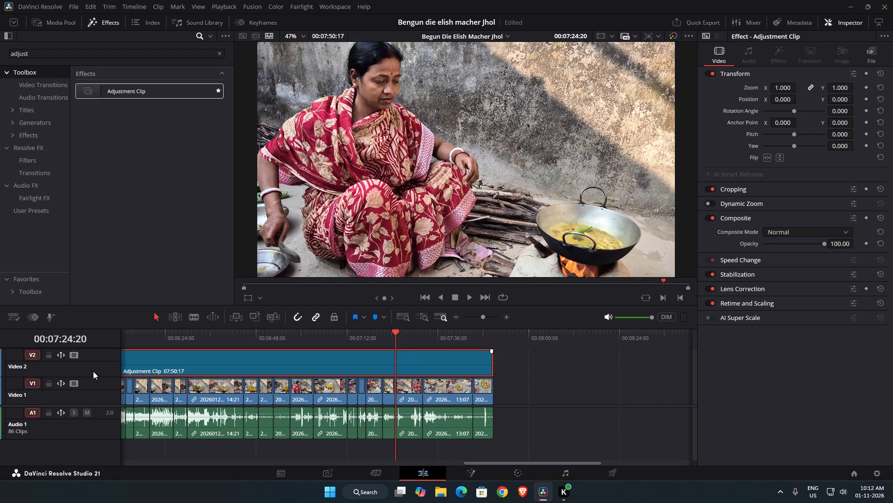
click(75, 355)
click(75, 355)
Review the graded footage from the start of the edit, skipping through the fish-cutting clips and pausing at 00:00:46:03.
alt+scroll(234, 373, down, 3)
click(218, 340)
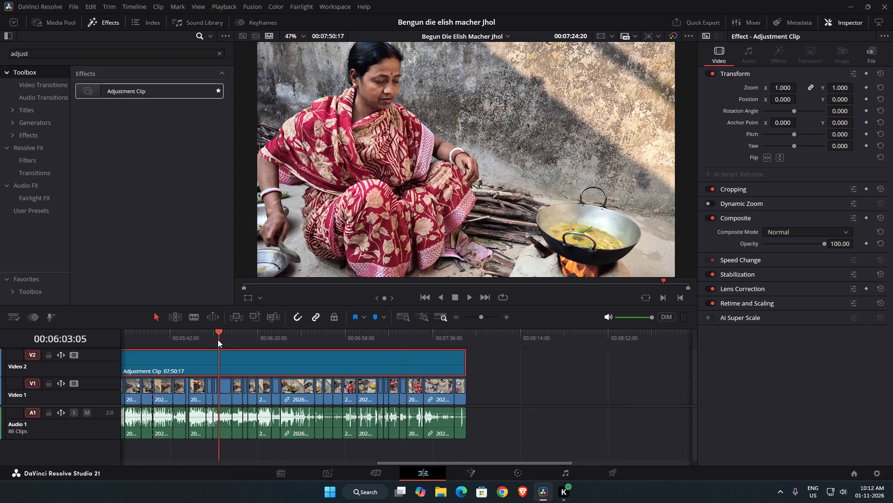
alt+scroll(217, 340, down, 1)
drag(201, 337, 163, 346)
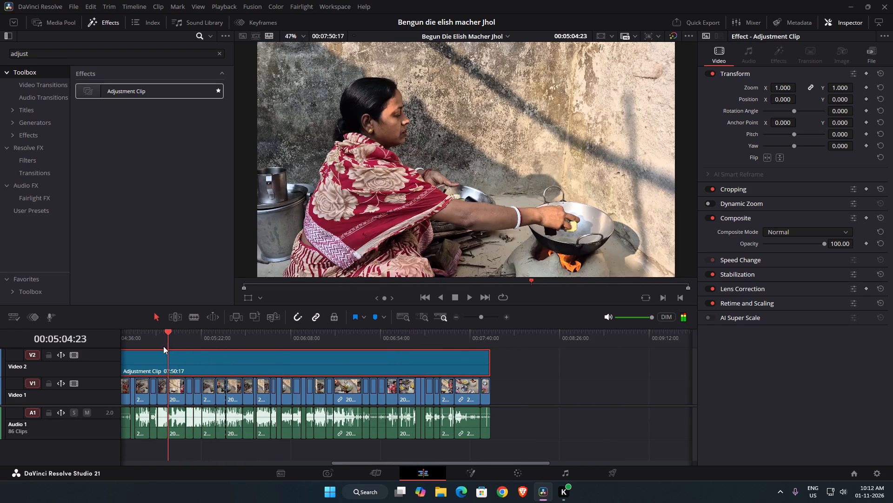
drag(163, 346, 143, 380)
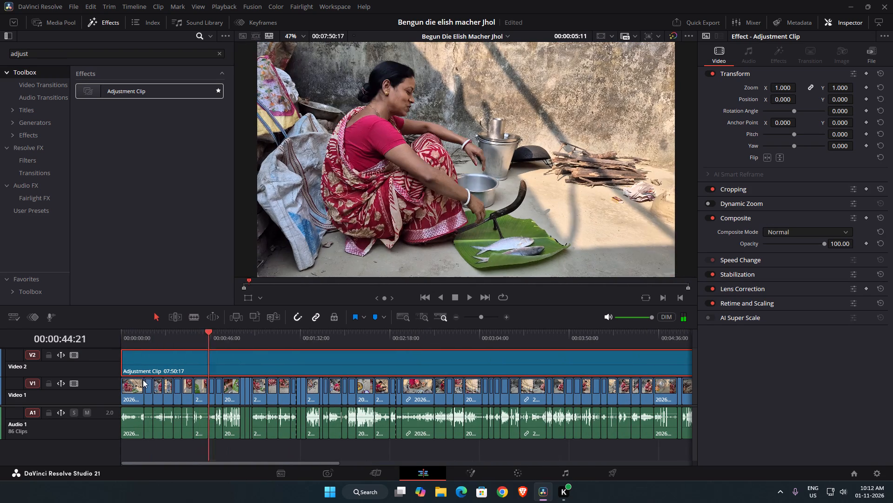
drag(143, 380, 148, 385)
key(space)
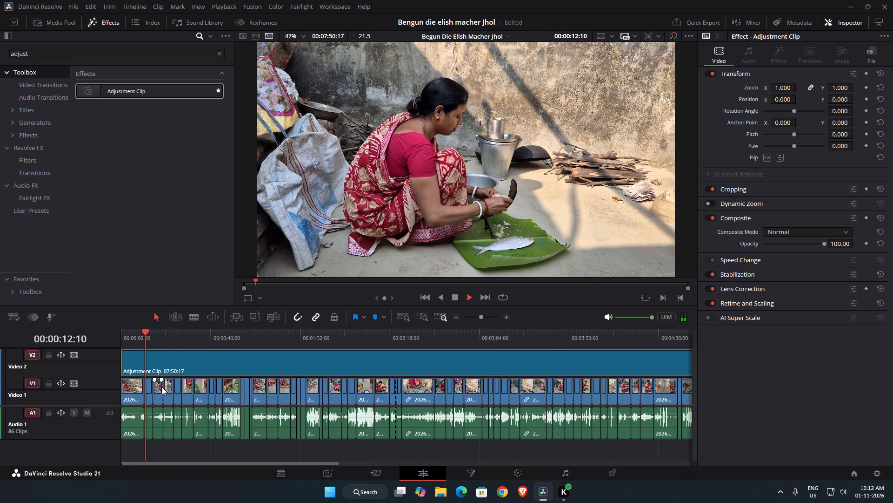
click(164, 338)
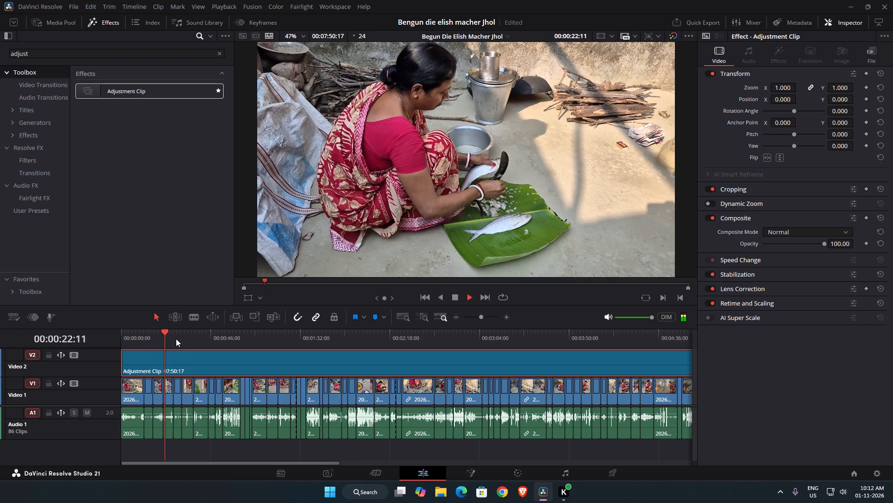
click(174, 337)
click(185, 343)
click(195, 339)
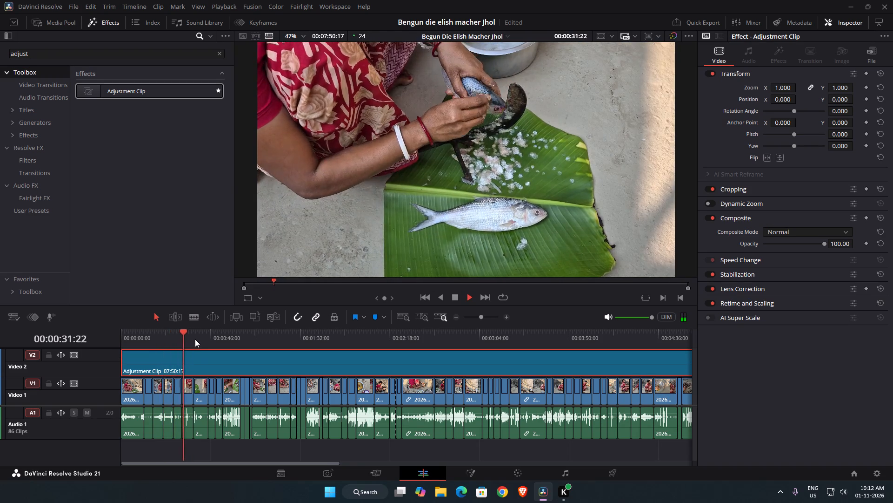
click(205, 338)
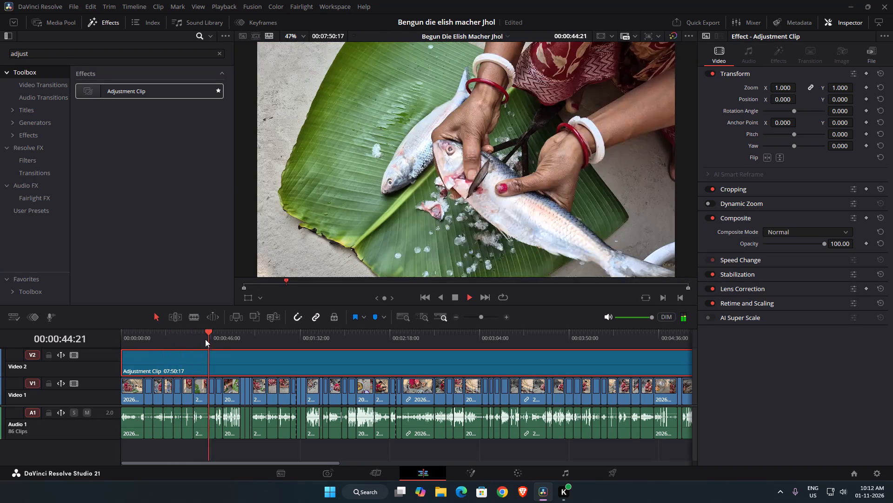
key(space)
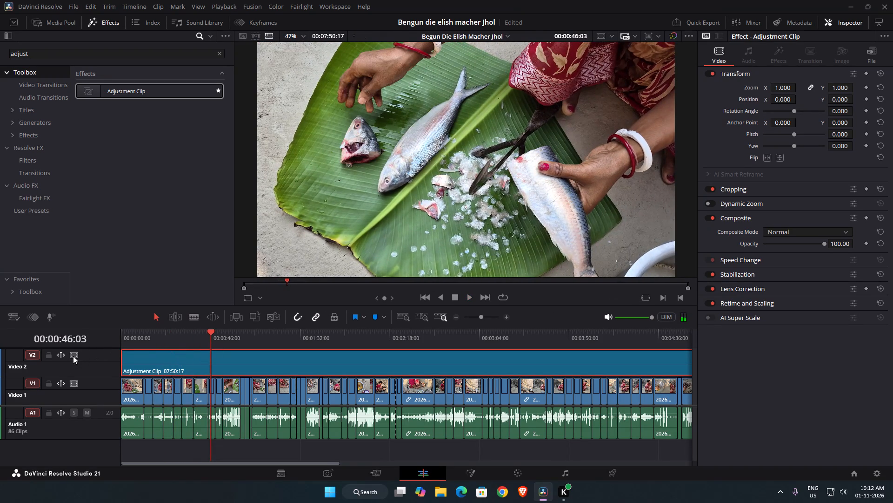
Compare the fish-cutting frame at 00:00:46:03 with the Video 2 adjustment track disabled and enabled, leaving it enabled.
click(73, 356)
click(73, 356)
click(73, 356)
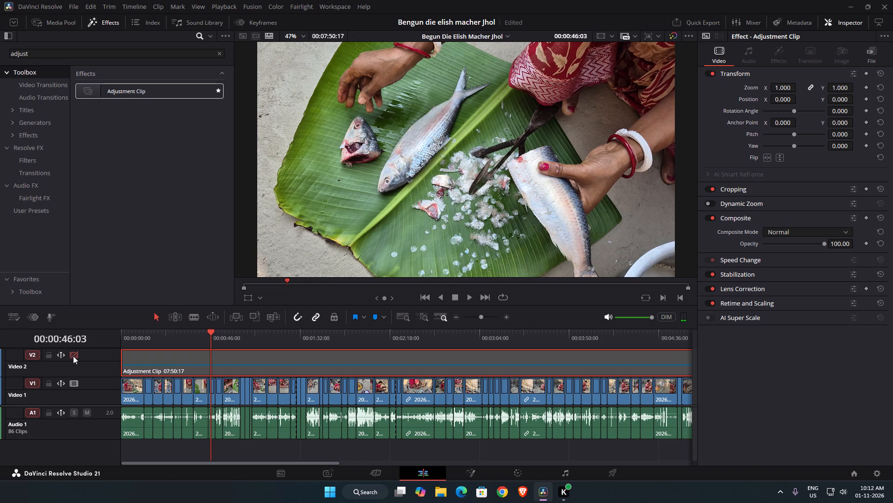
click(73, 356)
click(73, 356)
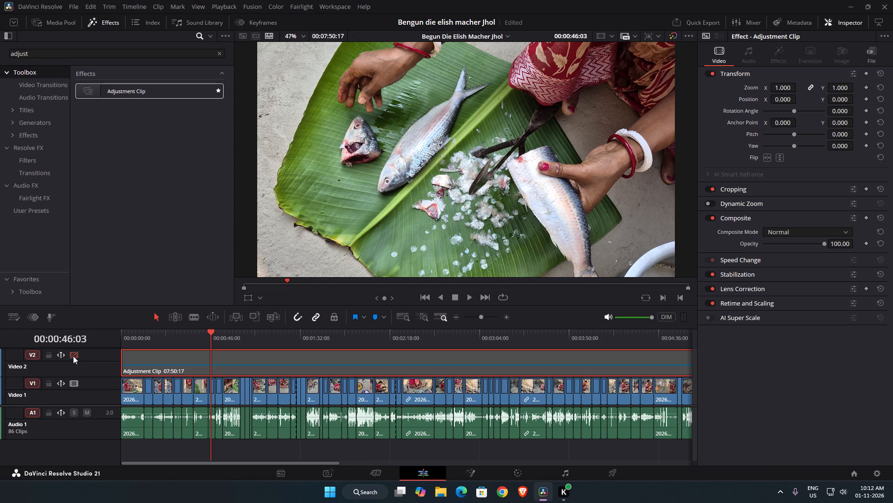
click(73, 356)
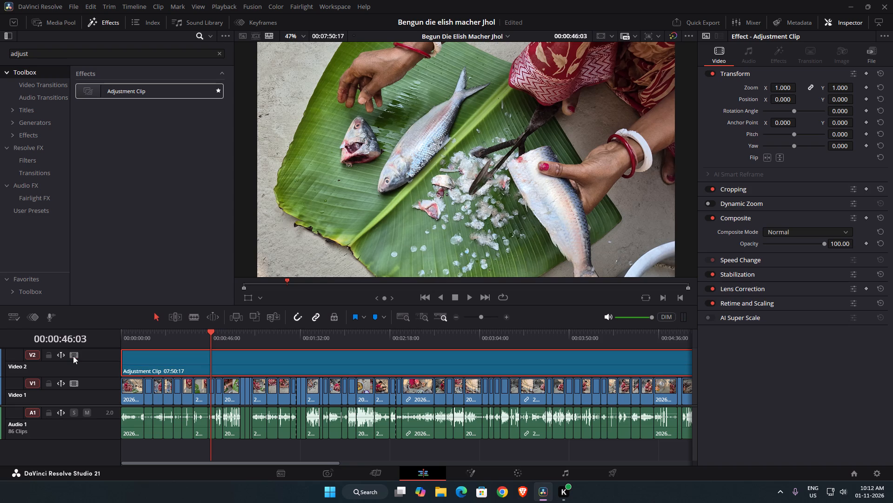
click(73, 356)
click(73, 357)
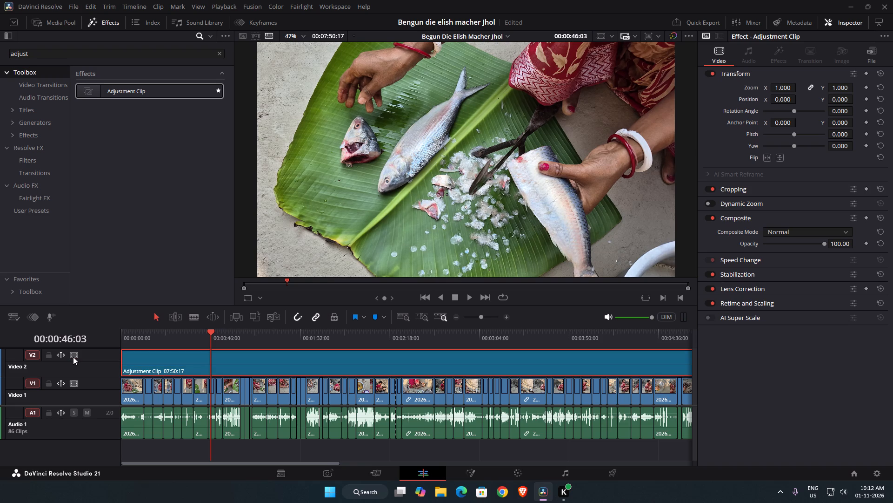
click(73, 357)
click(73, 357)
Review the graded footage from 00:00:46:03 through the fish washing, vegetable cutting and spice grinding, up to about 00:03:56.
key(space)
click(227, 333)
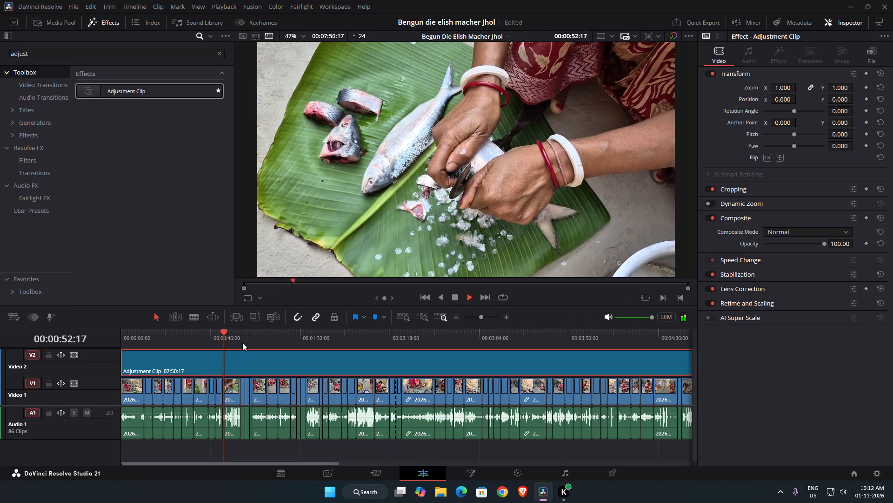
click(243, 343)
click(254, 343)
click(281, 341)
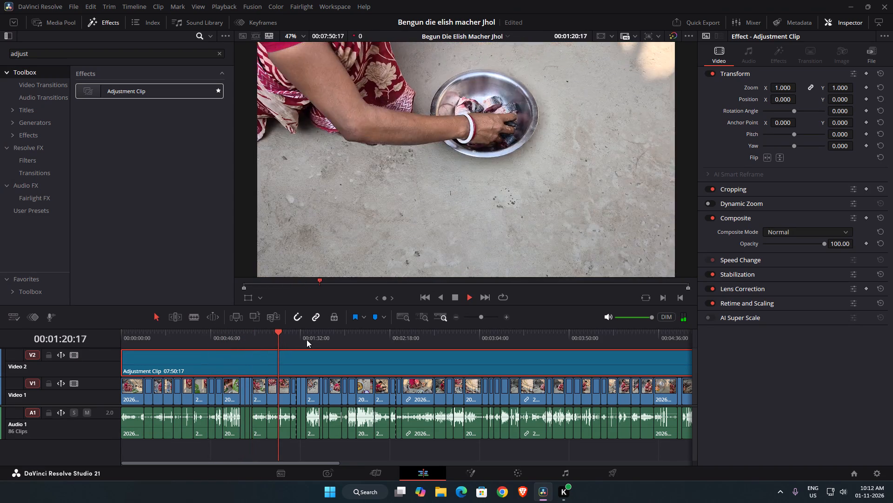
click(307, 340)
click(335, 336)
click(392, 336)
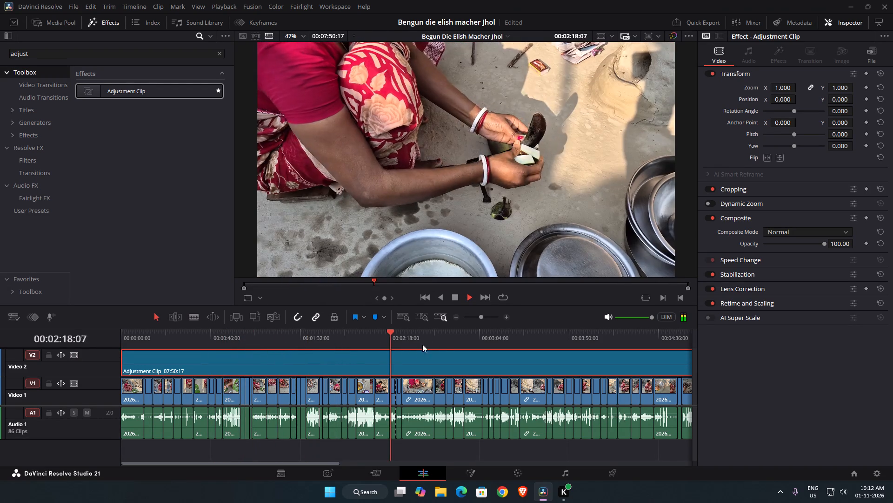
click(441, 341)
scroll(471, 342, down, 2)
click(353, 340)
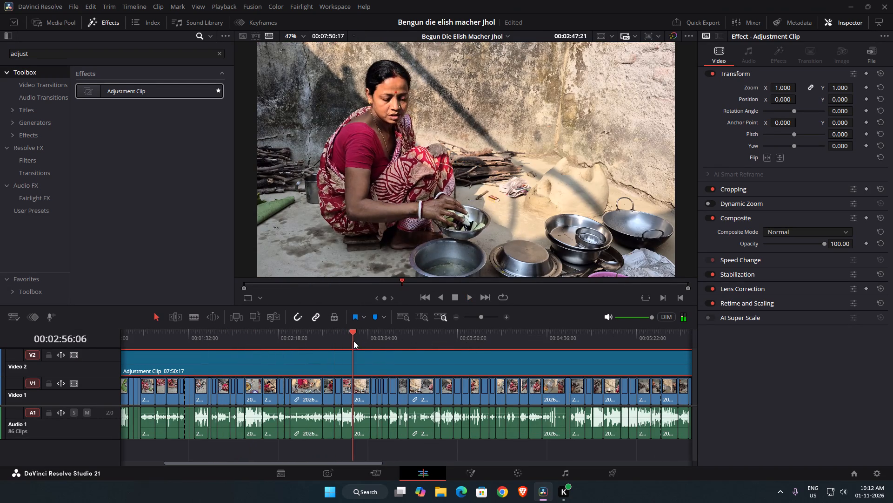
click(373, 340)
click(386, 341)
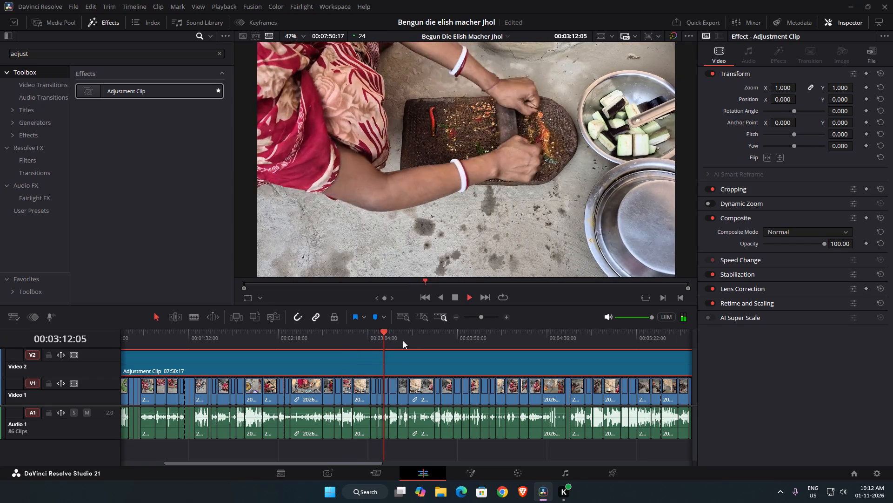
click(403, 340)
click(420, 340)
click(439, 339)
click(468, 341)
Review the graded stove-cooking clips up to about 00:06:20, checking the look of the pan and frying shots.
scroll(546, 340, down, 1)
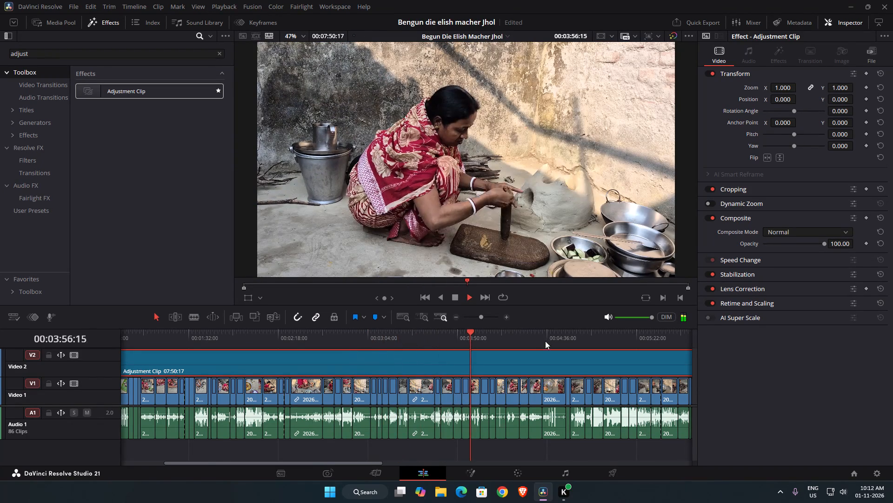
scroll(545, 341, down, 1)
click(408, 334)
click(442, 336)
click(467, 339)
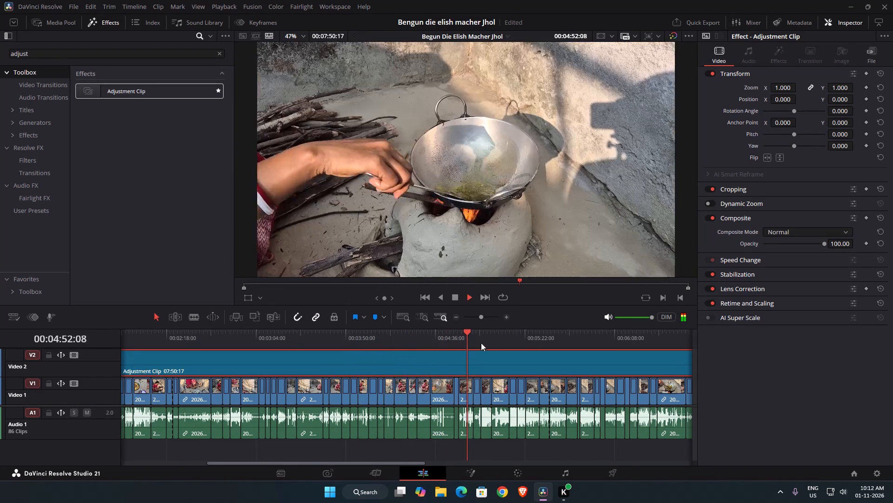
click(490, 342)
click(516, 344)
click(551, 338)
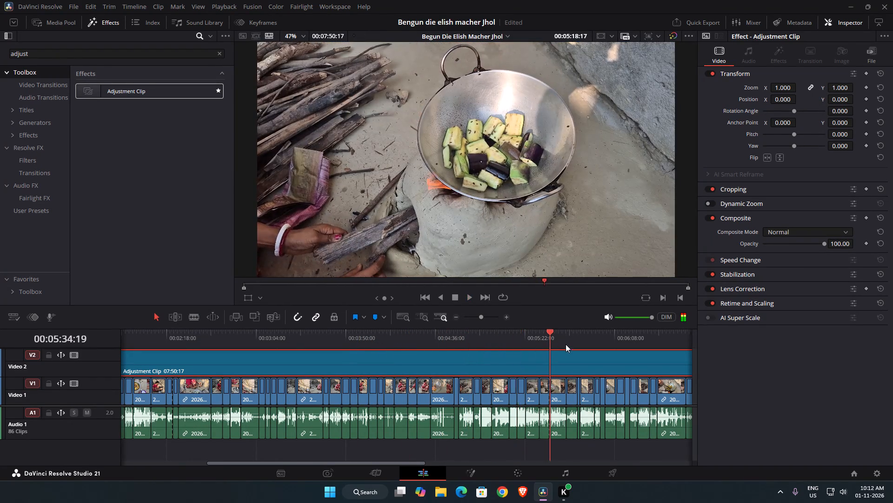
scroll(566, 345, down, 1)
click(519, 330)
click(538, 337)
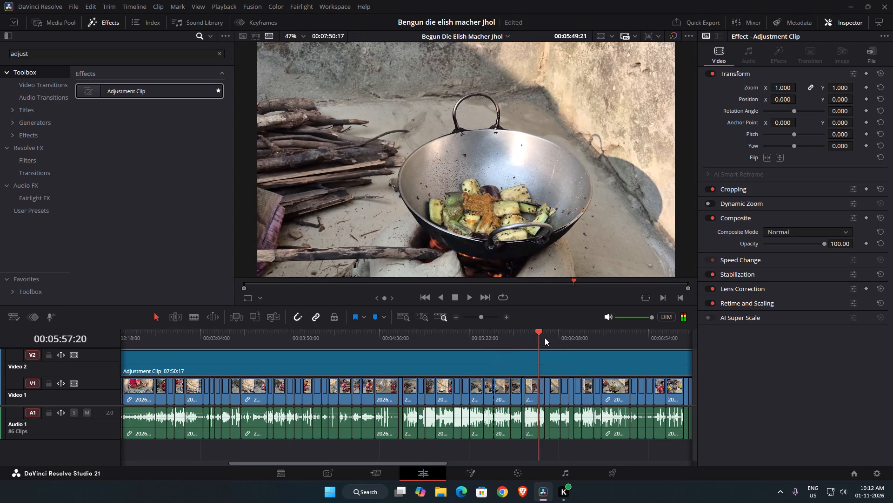
click(558, 337)
scroll(569, 342, down, 2)
click(449, 336)
click(475, 333)
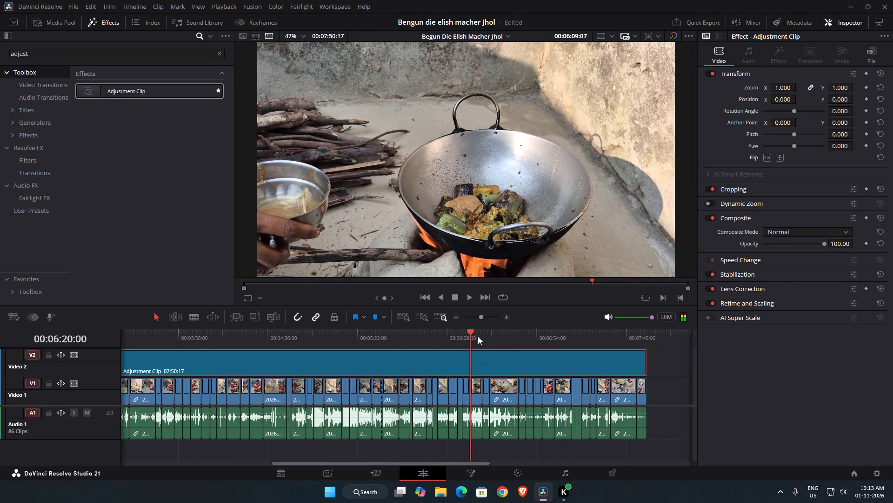
Review the remaining graded curry clips up to the finished dish, pausing at 00:07:47:21.
click(496, 334)
click(515, 336)
click(532, 335)
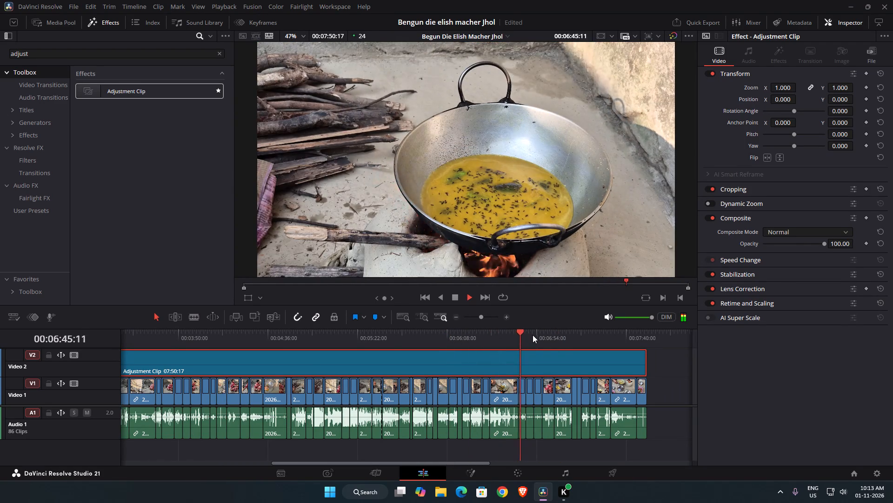
click(549, 334)
click(561, 336)
click(576, 333)
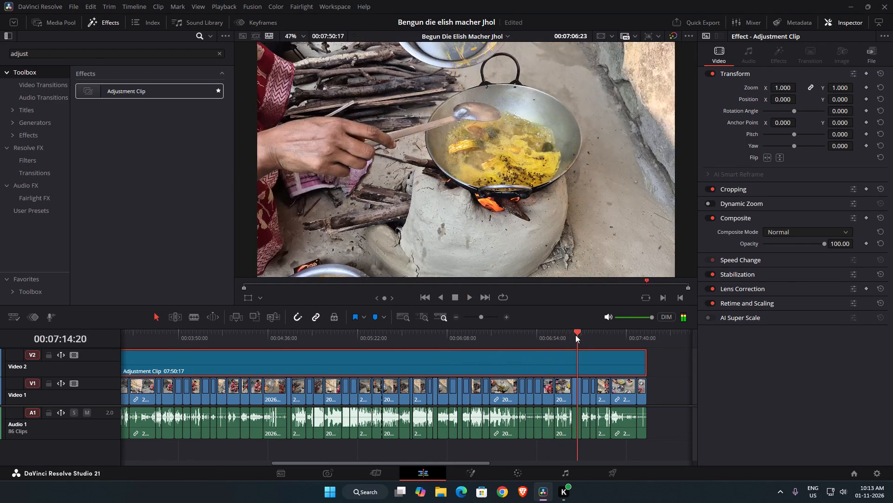
click(588, 335)
click(612, 327)
click(620, 340)
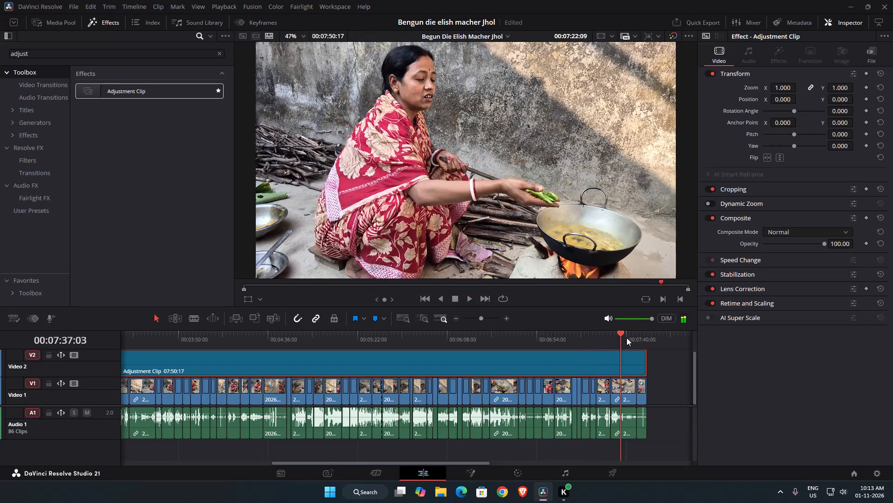
click(632, 335)
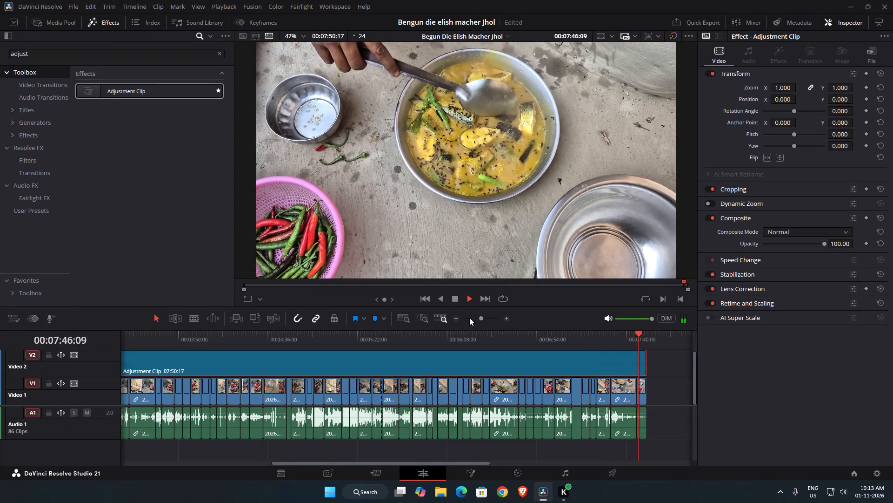
click(468, 298)
click(453, 299)
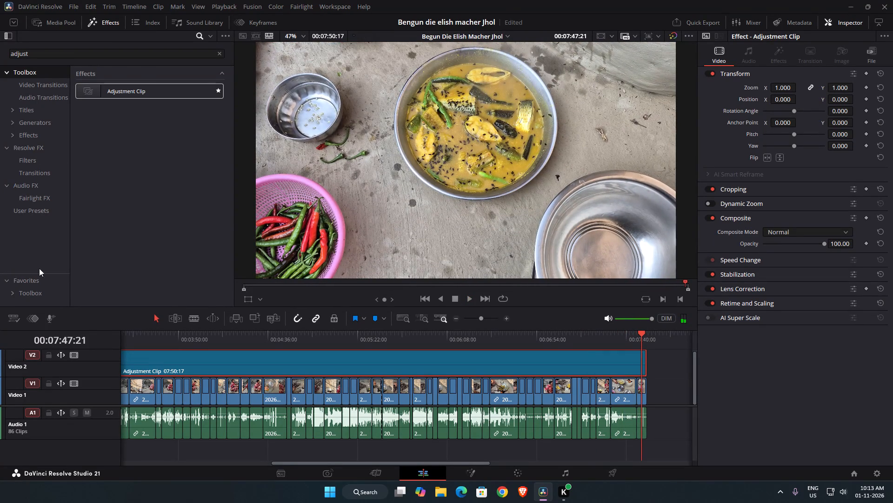
Clear the effects search and look through the favorite effects and the effects library's options.
click(31, 292)
scroll(33, 269, down, 4)
click(27, 282)
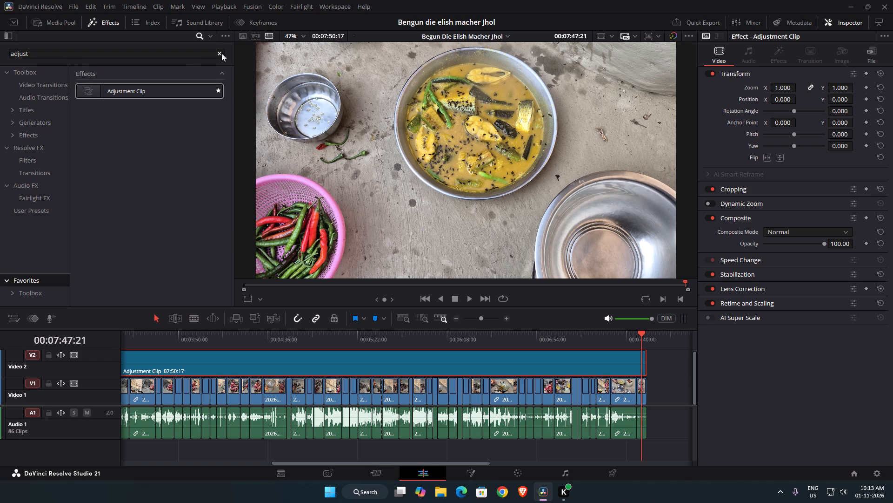
click(221, 53)
click(108, 214)
click(25, 283)
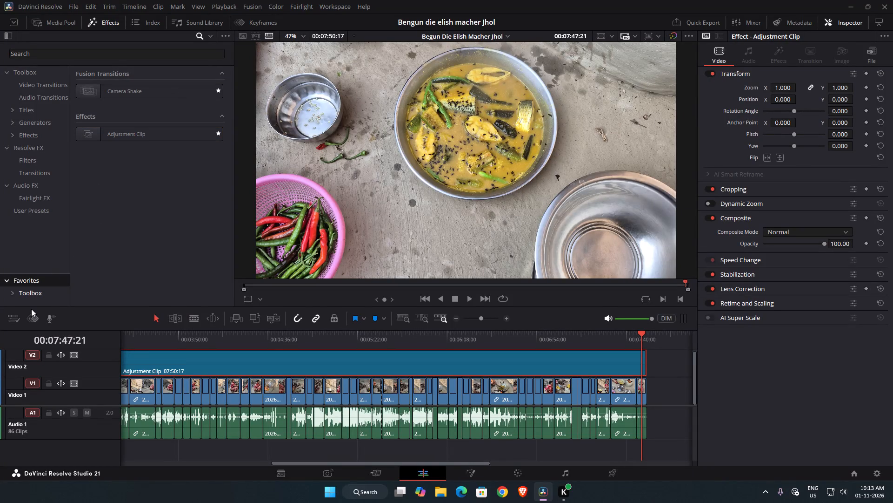
drag(32, 307, 41, 294)
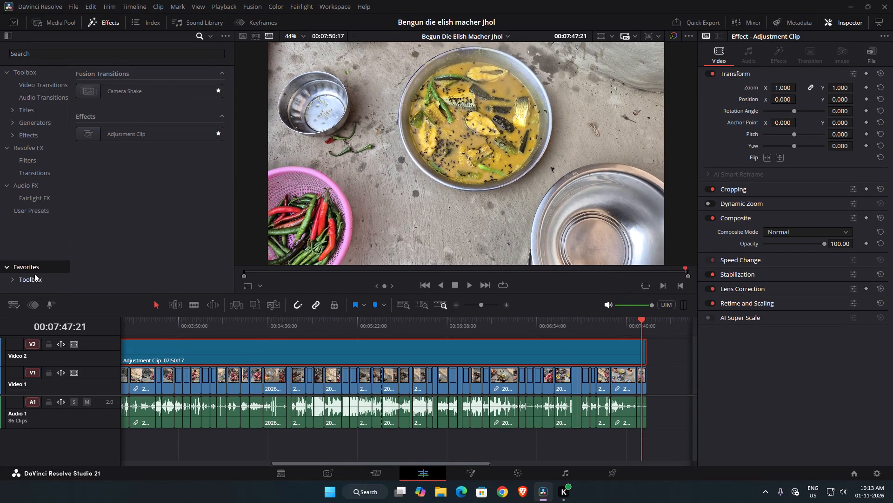
drag(34, 259, 39, 241)
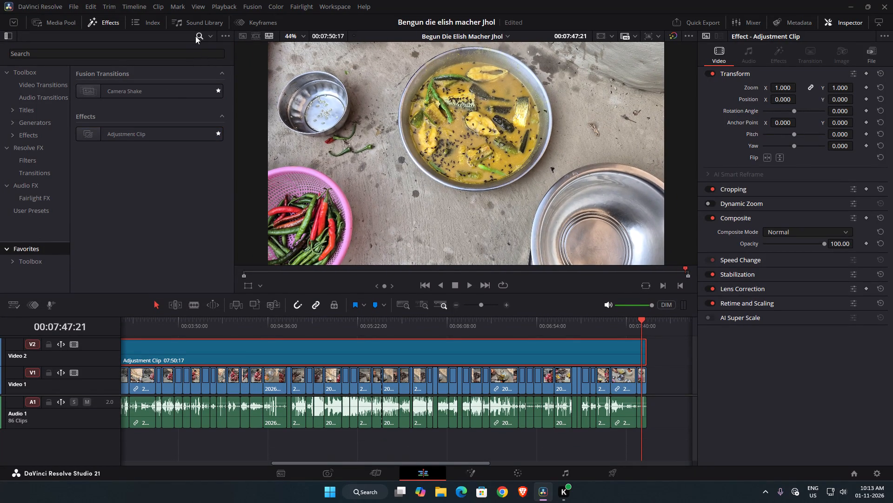
click(221, 34)
click(247, 54)
click(95, 239)
click(56, 24)
click(106, 20)
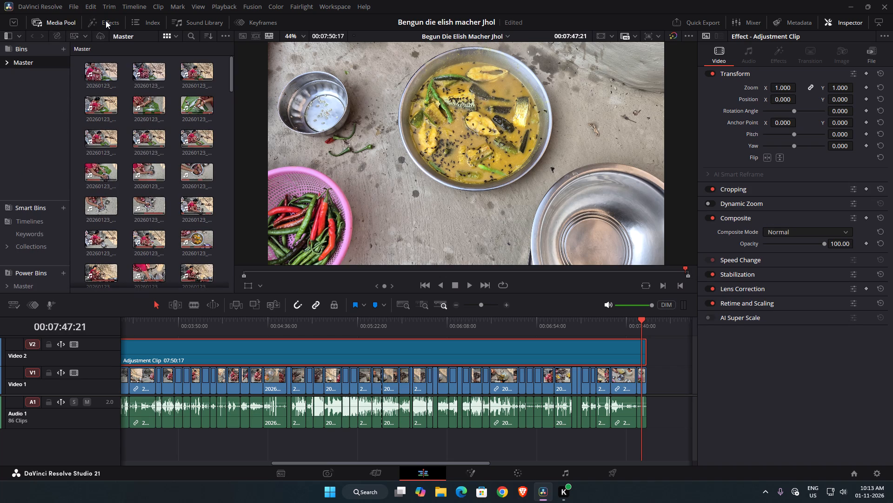
click(227, 37)
click(251, 59)
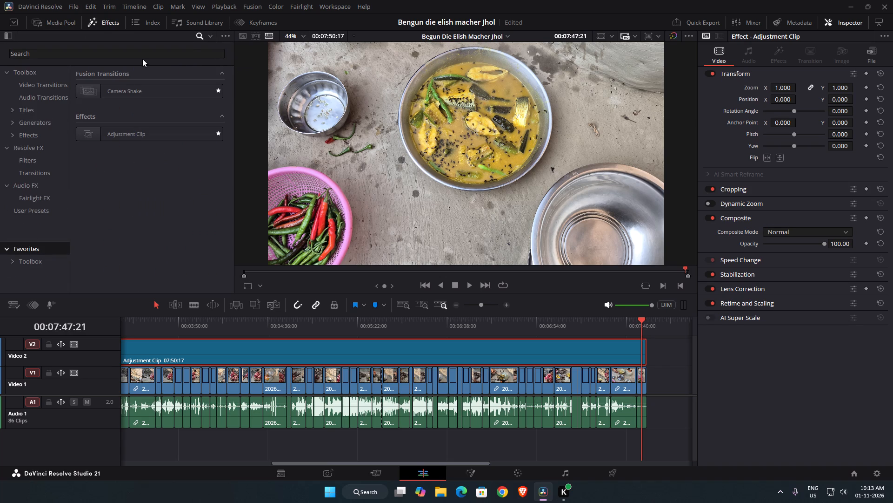
Place the Thank You end-screen image from the Desher ranna Assets power bin on Video 1 directly after the last clip.
click(61, 23)
click(27, 285)
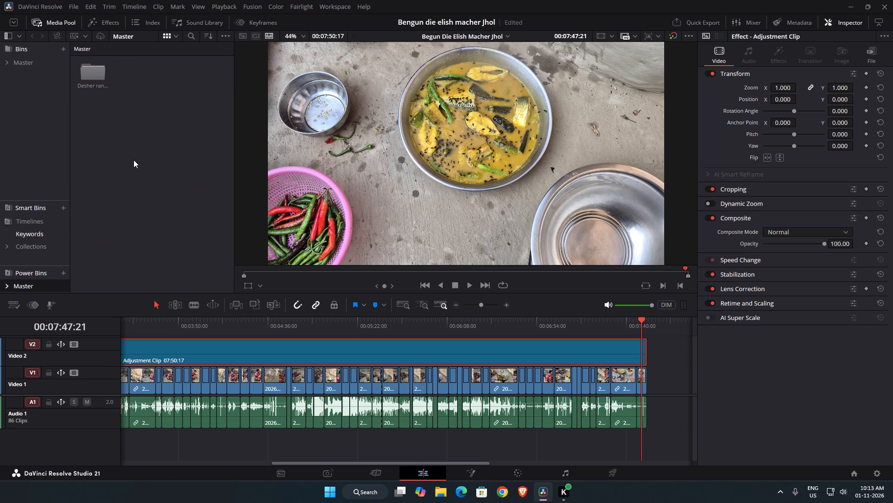
double_click(106, 74)
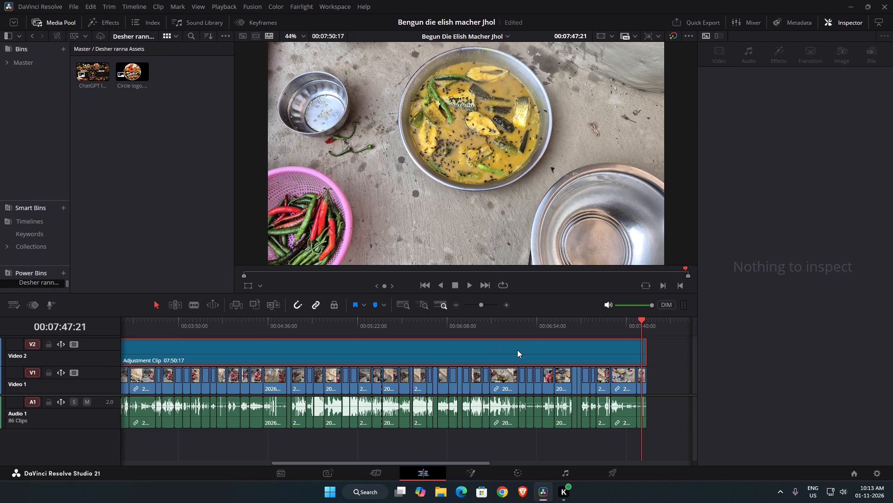
alt+scroll(517, 350, down, 3)
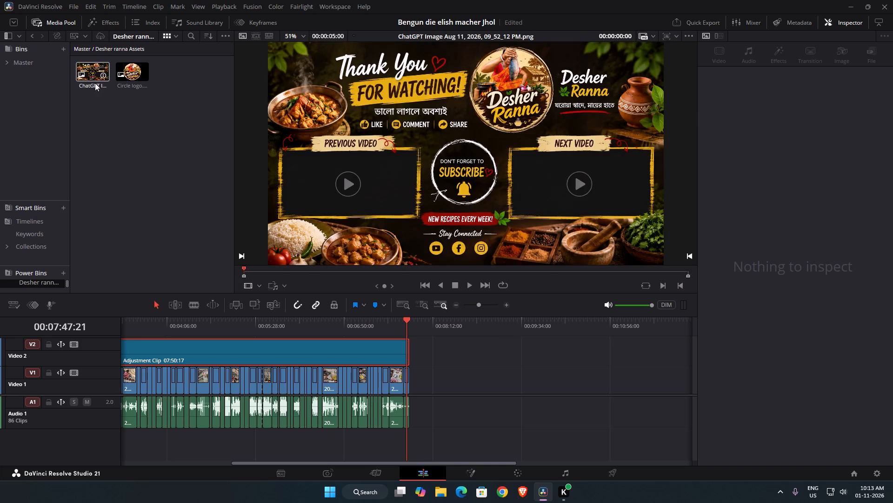
drag(93, 83, 417, 409)
alt+scroll(428, 388, up, 8)
alt+scroll(458, 382, down, 1)
alt+scroll(459, 382, up, 6)
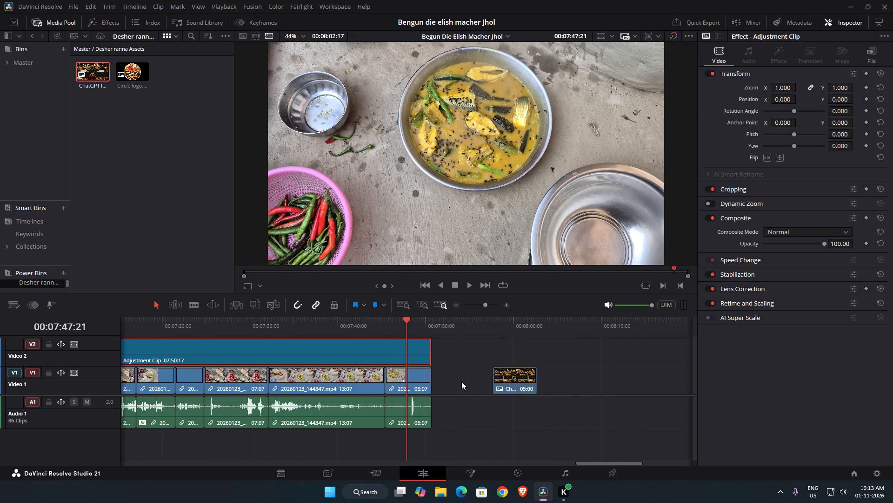
drag(509, 382, 447, 385)
Set the end-screen image's clip duration to 15 seconds.
drag(475, 381, 492, 381)
click(468, 379)
right_click(468, 379)
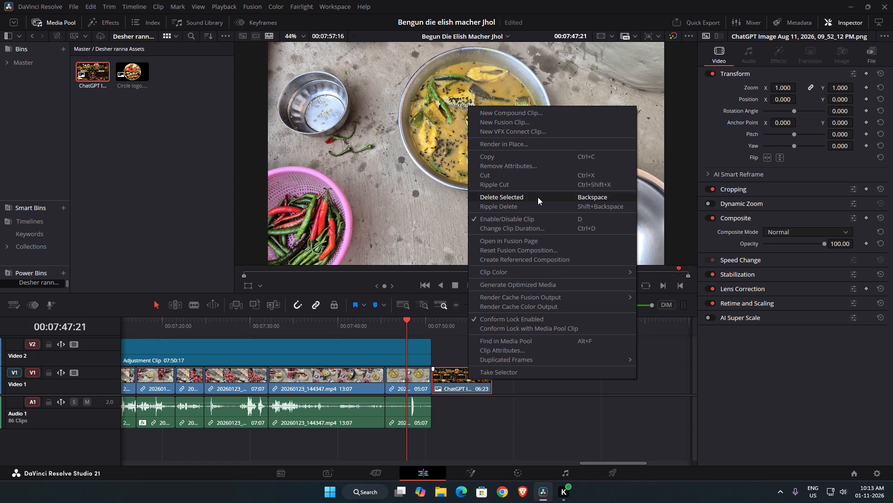
click(527, 227)
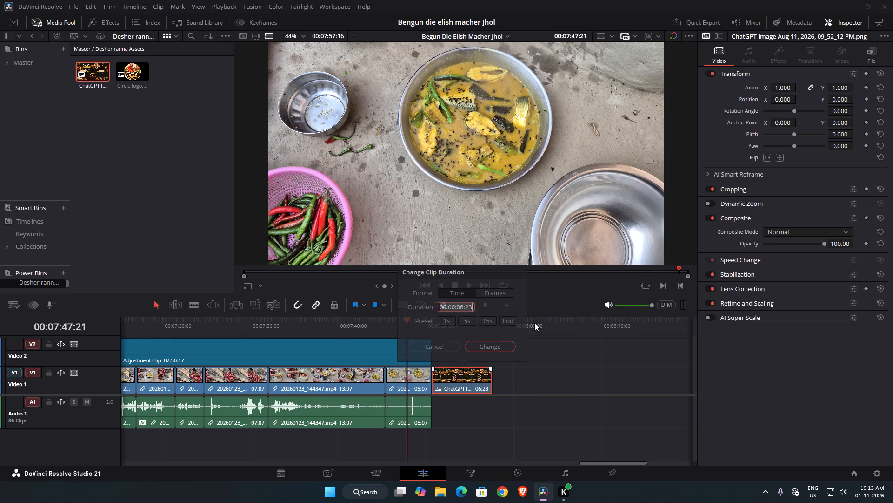
click(481, 321)
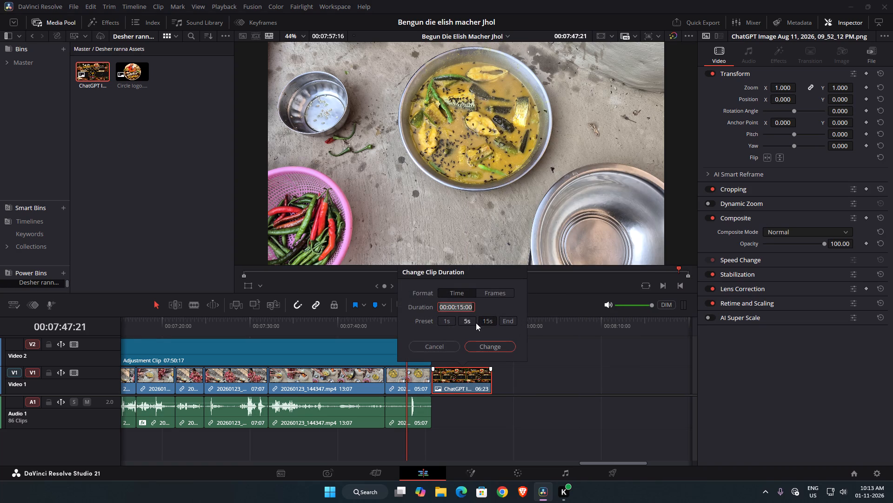
click(489, 344)
Preview the end-screen image briefly on the timeline from 00:07:57:15.
alt+scroll(535, 396, down, 2)
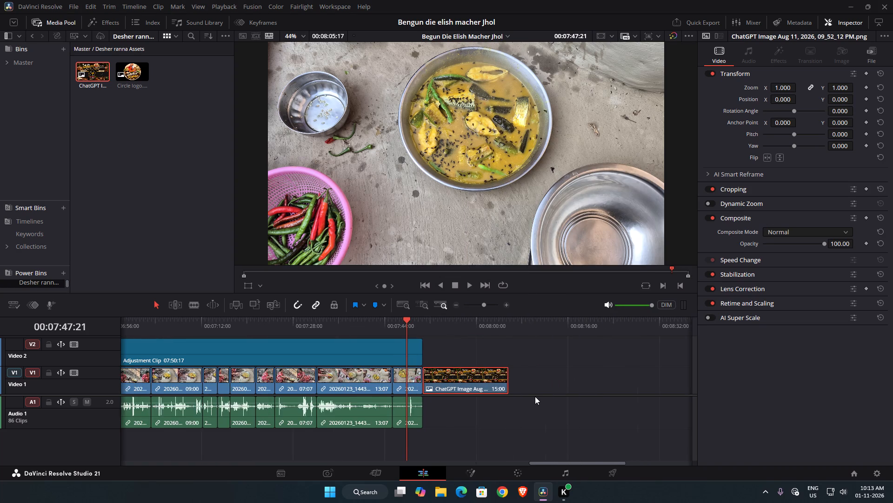
alt+scroll(535, 396, down, 5)
alt+click(533, 375)
click(426, 323)
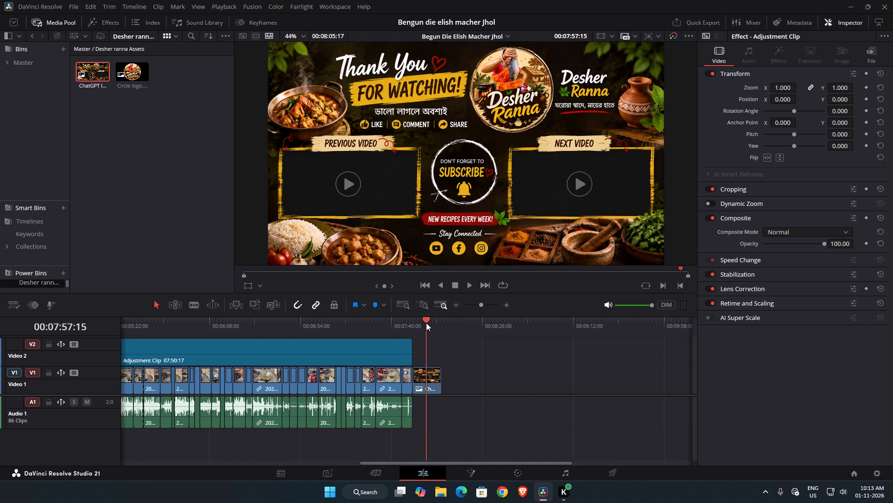
key(space)
key(space)
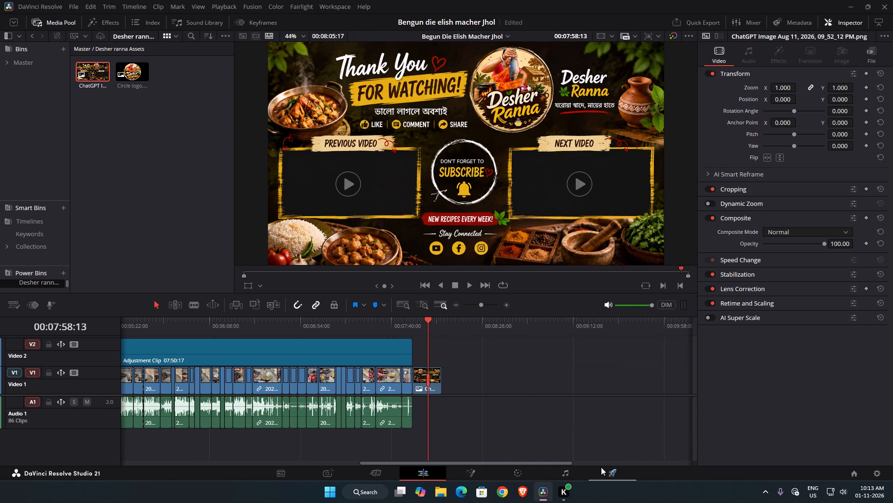
Open the export settings and choose the folder F:\Bengali Ginni\2026 as the render destination.
click(613, 468)
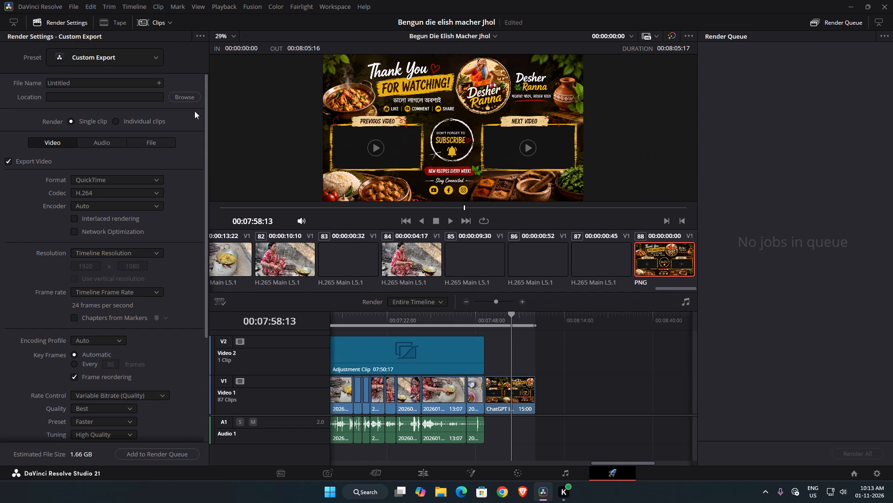
click(184, 96)
scroll(62, 180, down, 5)
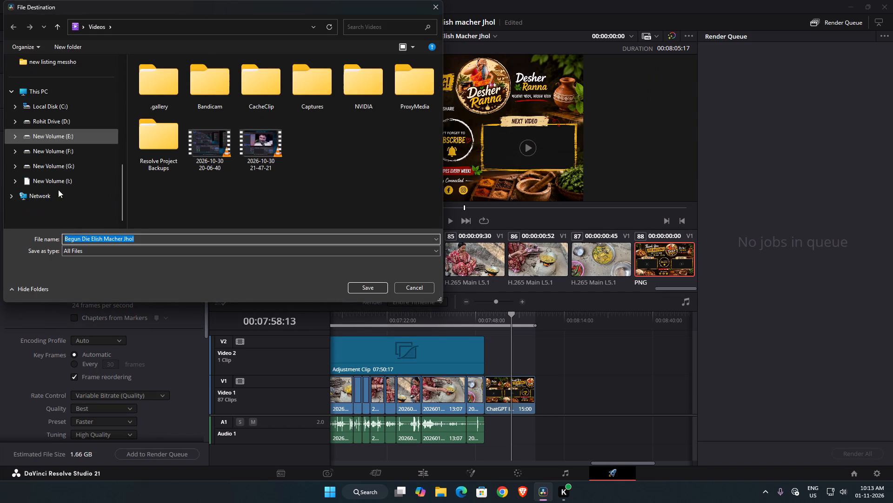
click(71, 143)
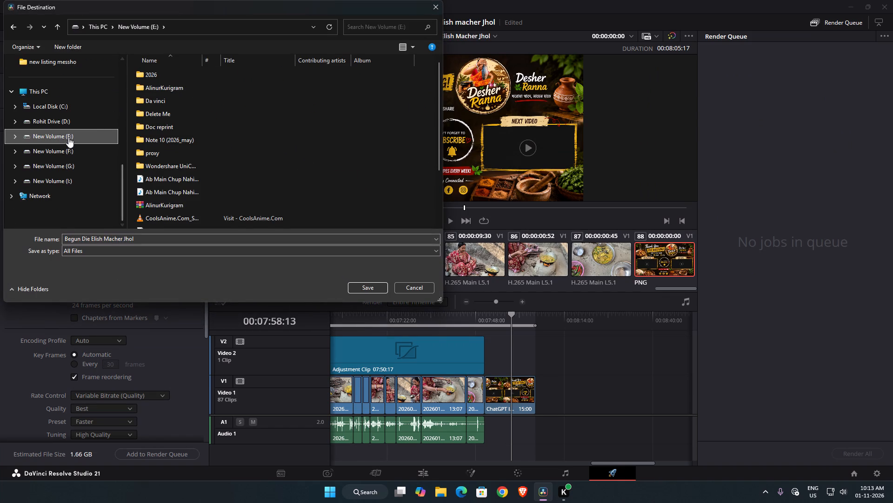
click(67, 147)
double_click(169, 77)
double_click(159, 87)
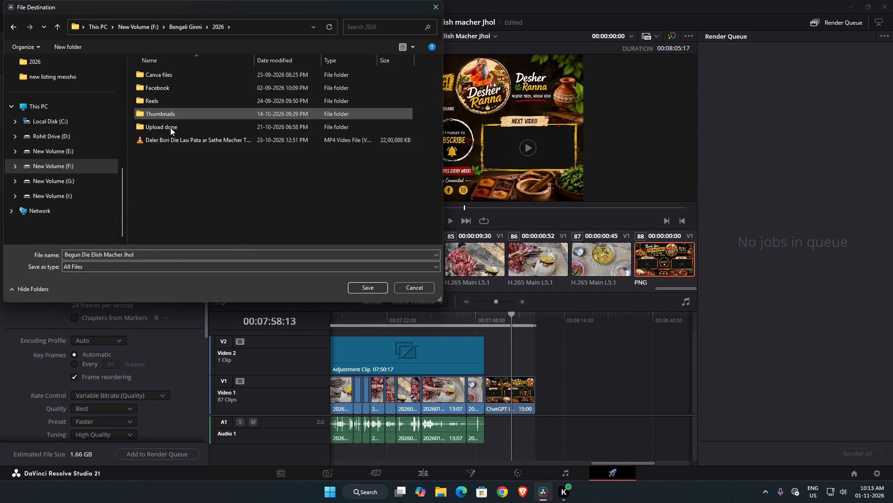
Name the export file Begun Die Kacha Elish Macher Jhol, copy that name, and save the destination.
click(153, 256)
click(162, 254)
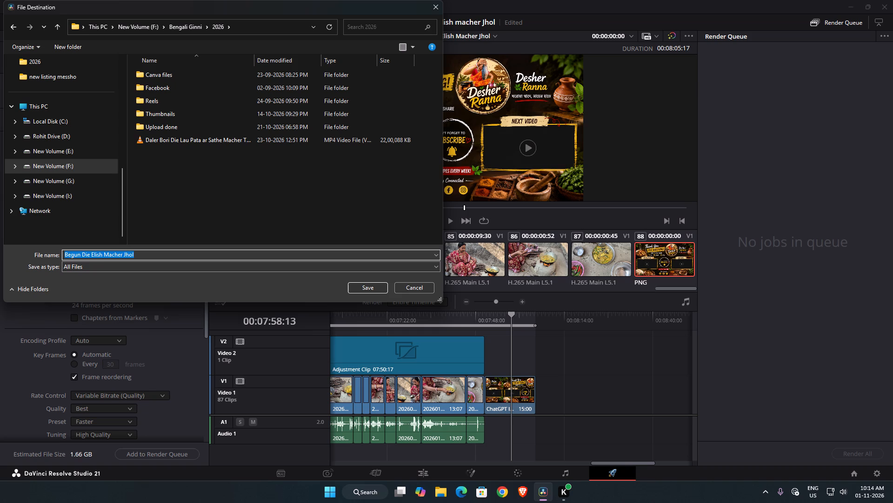
drag(146, 255, 144, 255)
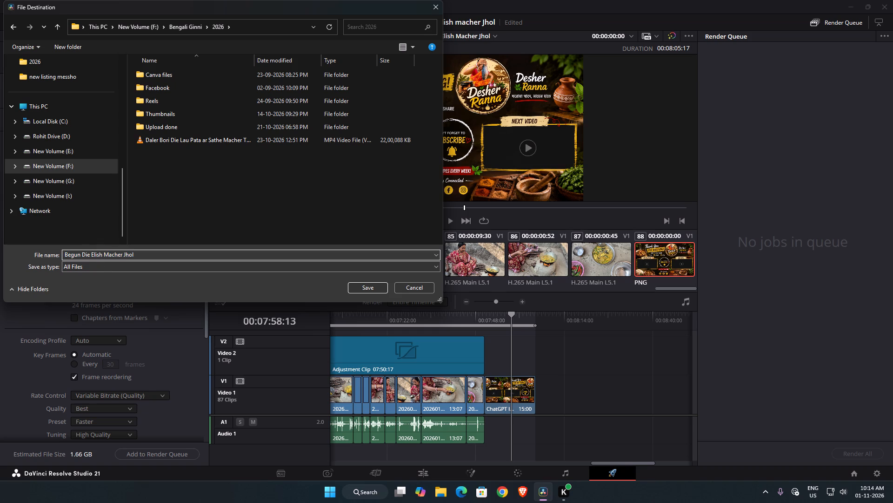
drag(144, 255, 124, 258)
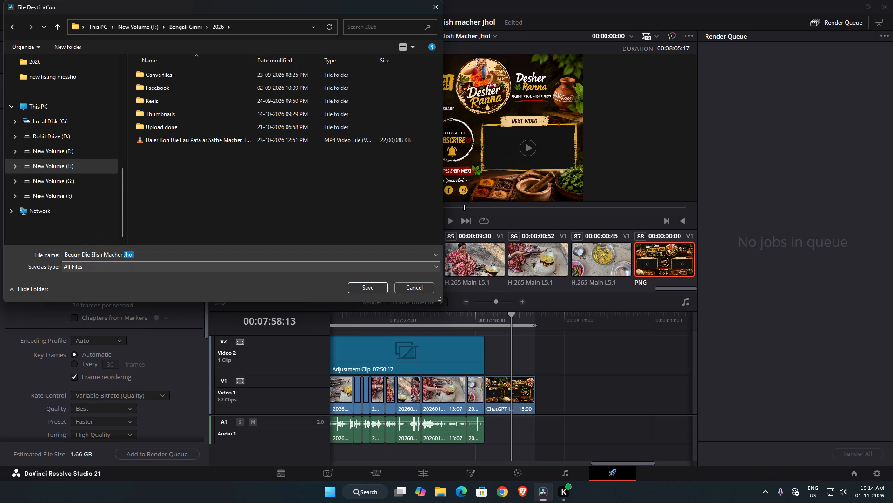
click(90, 253)
key(space)
text(Kacha)
key(space)
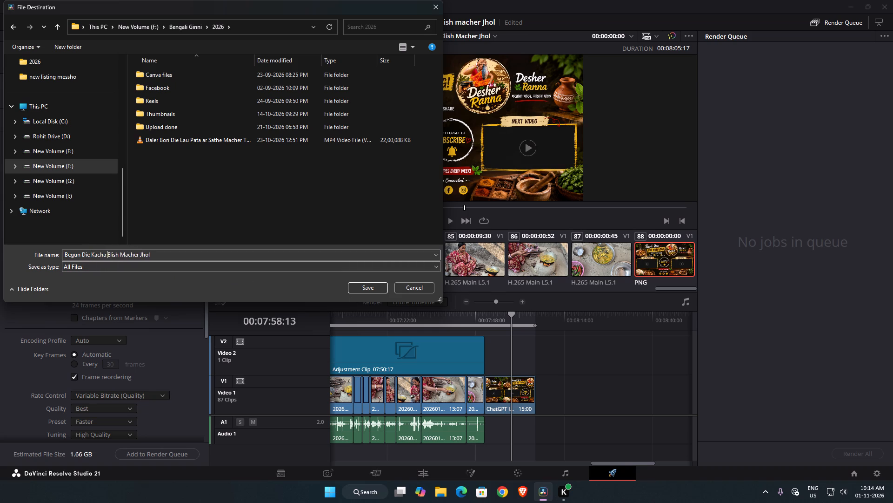
key(ctrl+a)
key(ctrl+c)
click(374, 288)
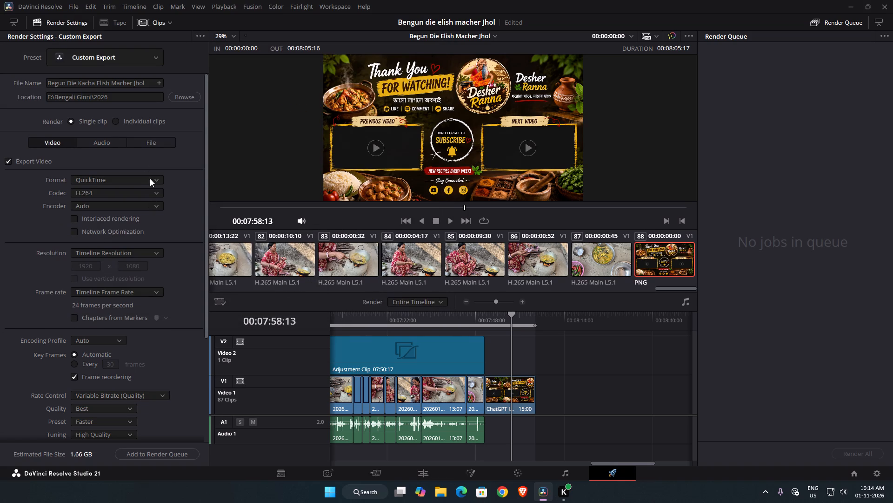
Set the export video format to MP4 with the H.264 codec and the NVIDIA encoder.
click(151, 178)
click(92, 243)
click(111, 192)
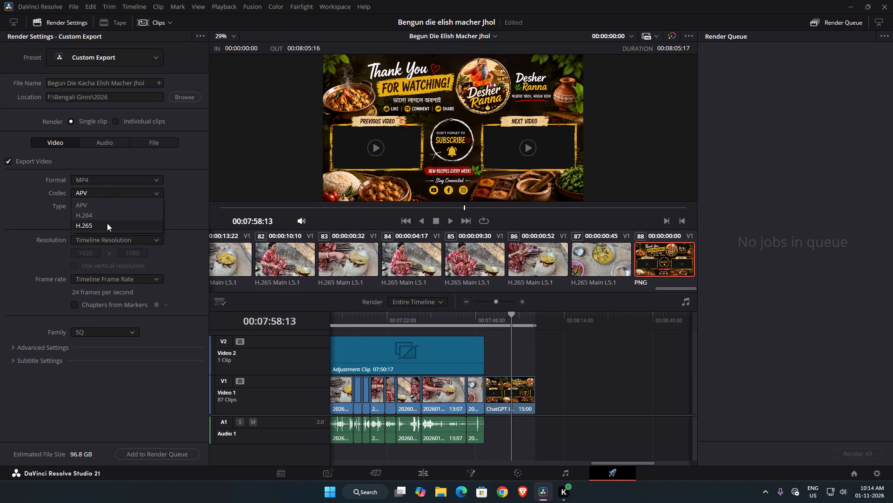
click(107, 223)
click(107, 205)
click(107, 189)
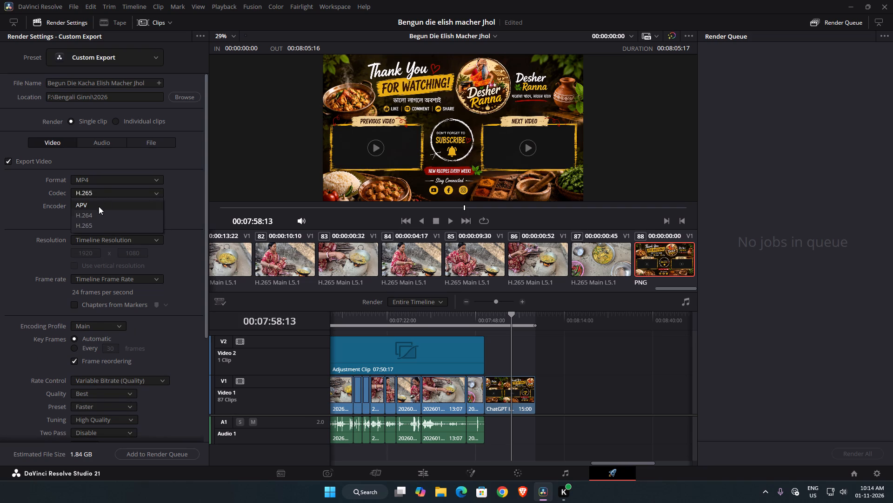
click(97, 214)
click(101, 205)
click(100, 225)
Set the encoding preset to Very Slow, tuning to High Quality, and Two Pass to Full.
scroll(213, 312, down, 2)
scroll(213, 313, up, 1)
scroll(213, 313, down, 2)
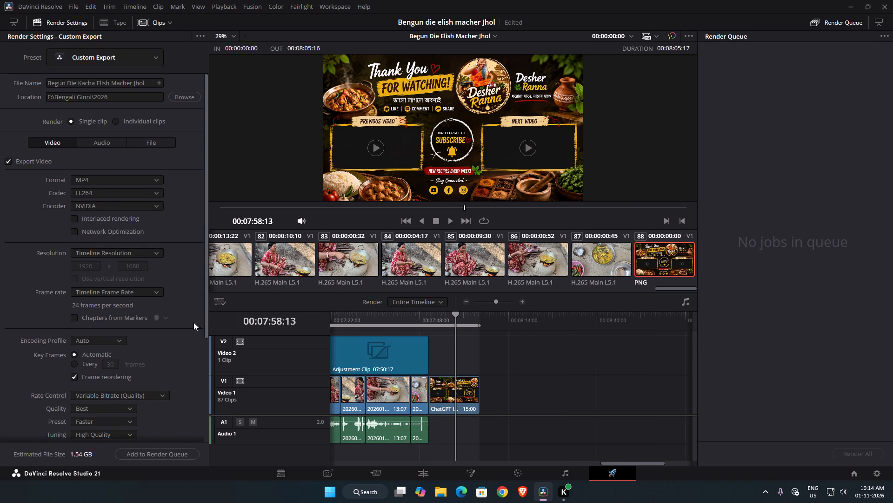
scroll(186, 326, down, 6)
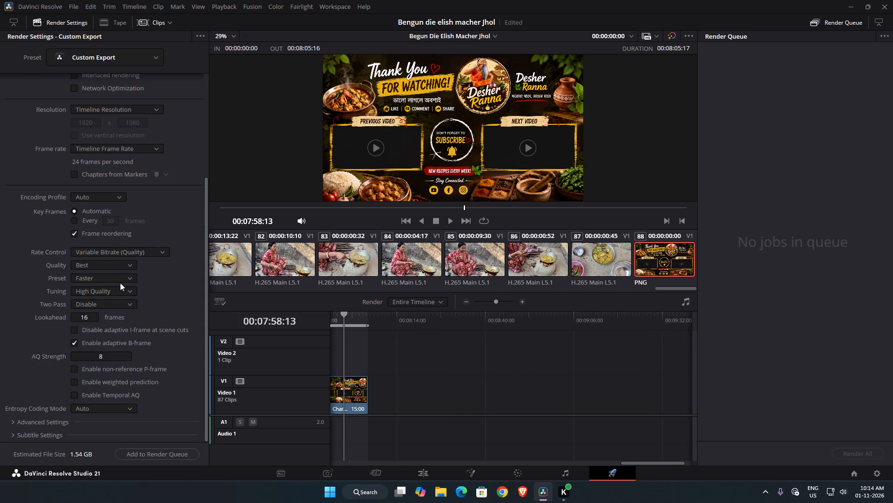
click(119, 277)
click(88, 350)
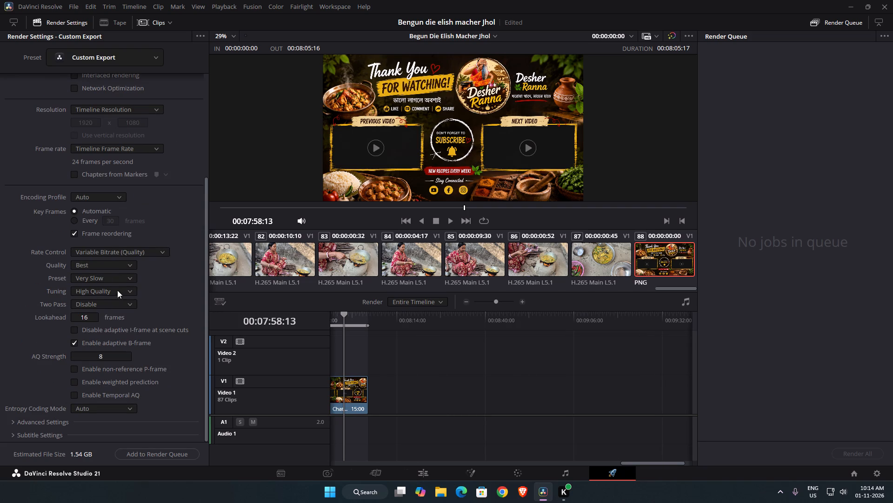
click(118, 289)
double_click(109, 300)
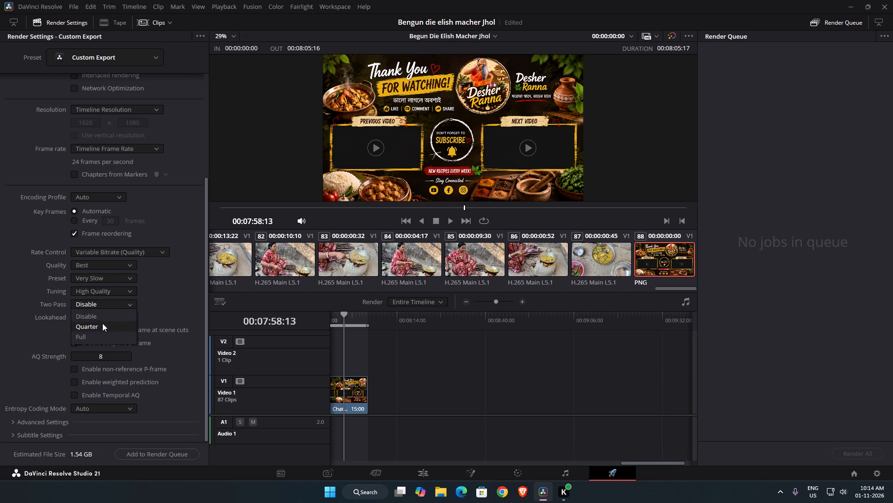
click(90, 336)
Add the entire timeline to the render queue as a job and start rendering it.
click(180, 455)
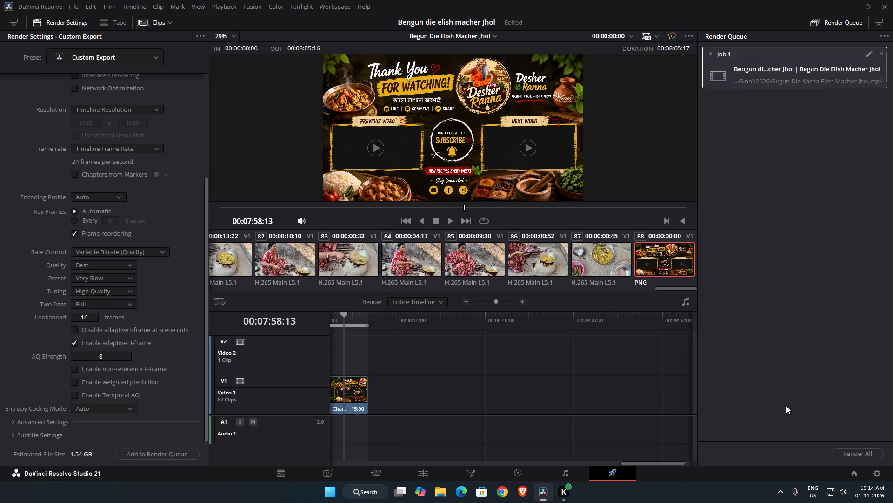
click(866, 457)
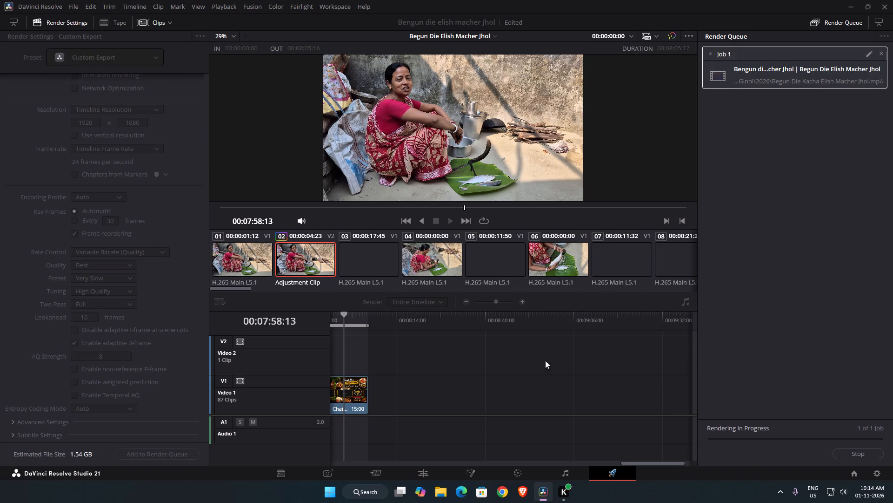
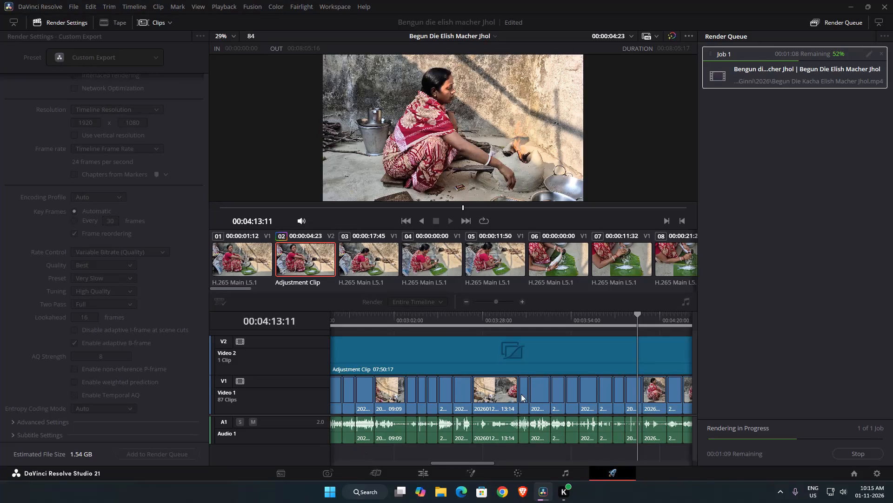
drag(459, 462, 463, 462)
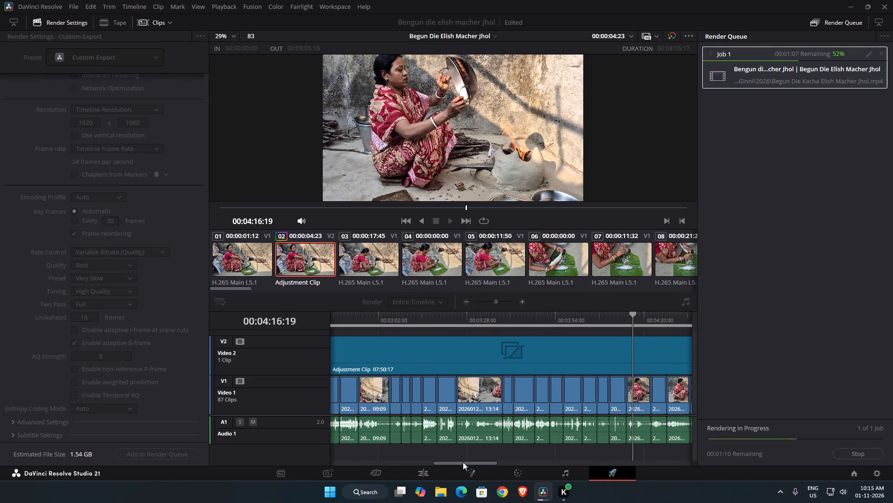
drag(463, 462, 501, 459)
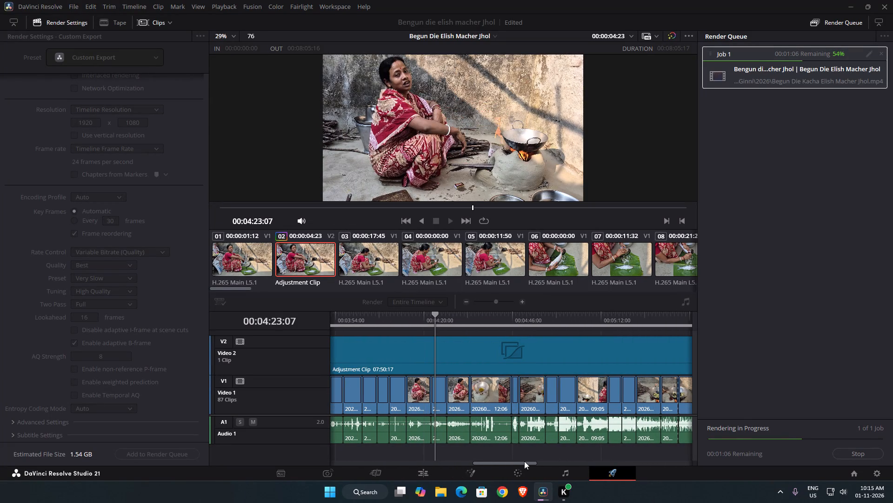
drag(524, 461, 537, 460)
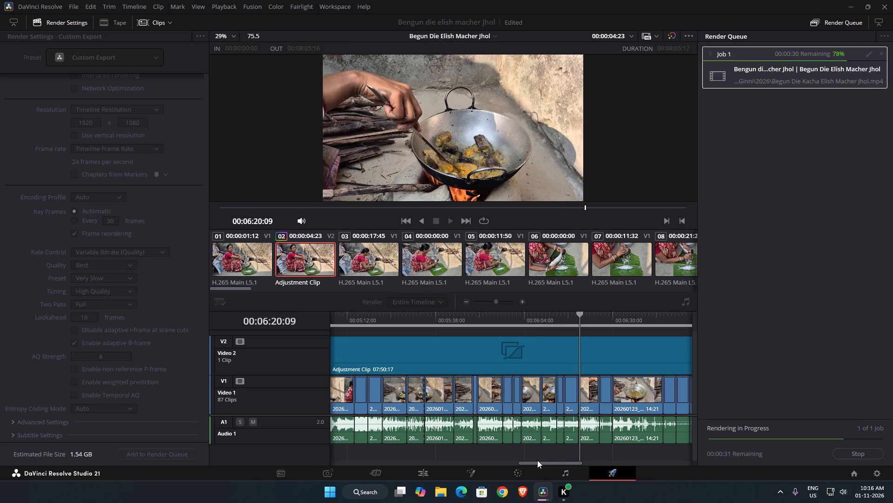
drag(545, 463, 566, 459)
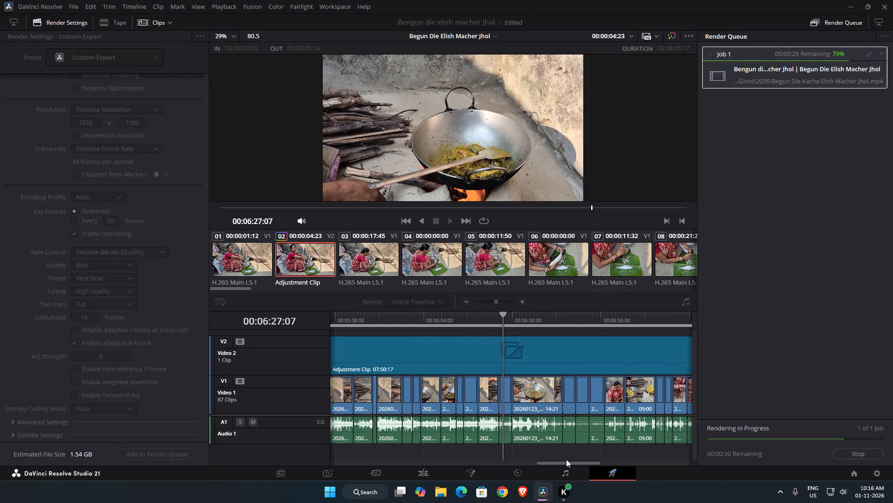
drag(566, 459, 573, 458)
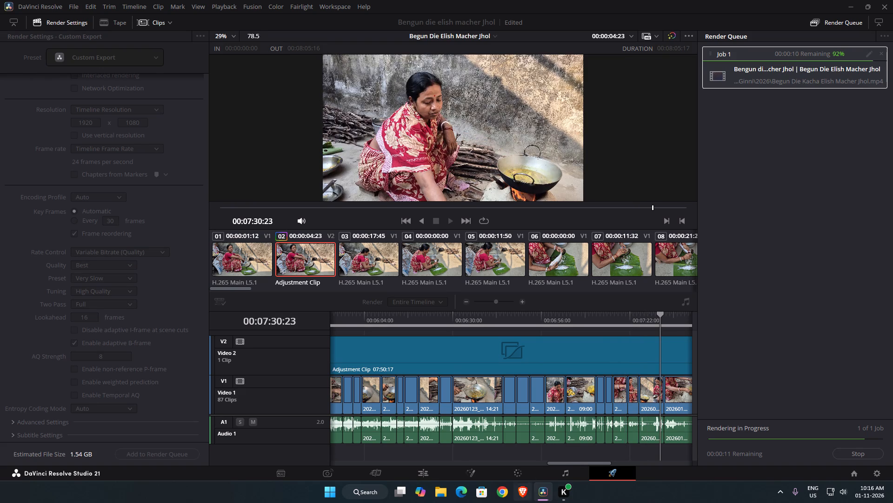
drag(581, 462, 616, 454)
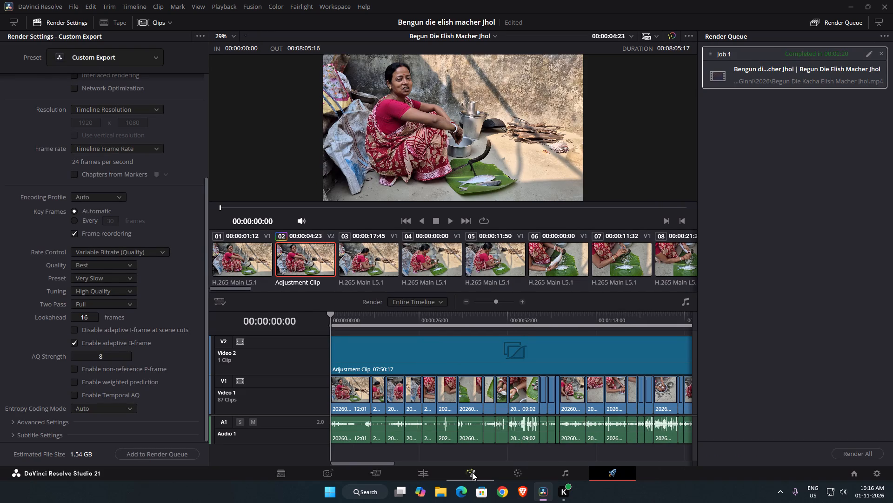
Return to the Edit page and park the playhead at 00:00:07:11, where the cook holds up the fish facing the camera.
click(430, 474)
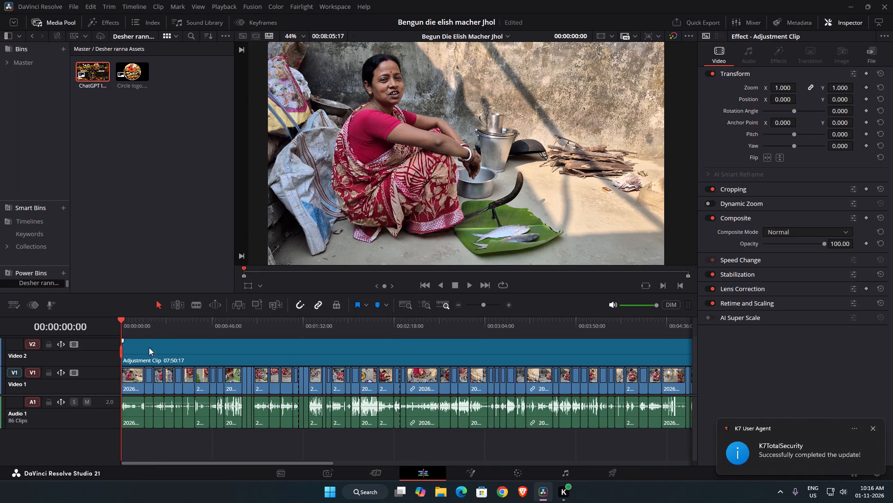
drag(134, 328, 143, 328)
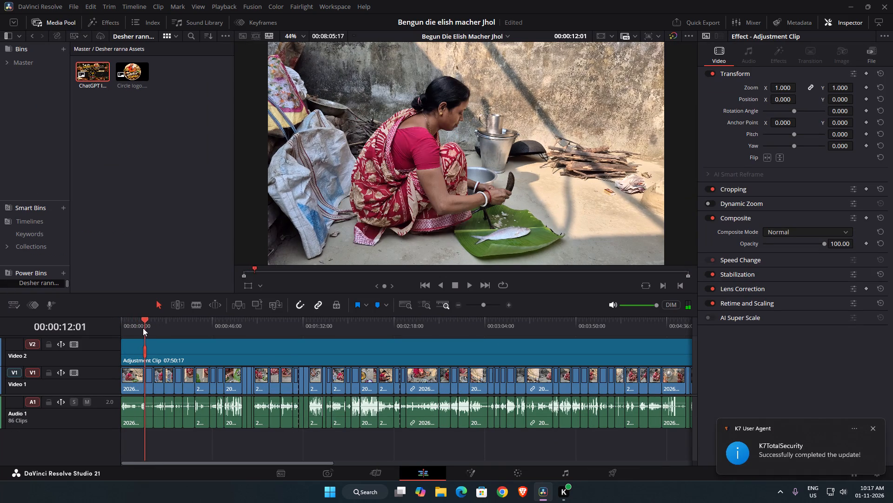
drag(143, 328, 129, 332)
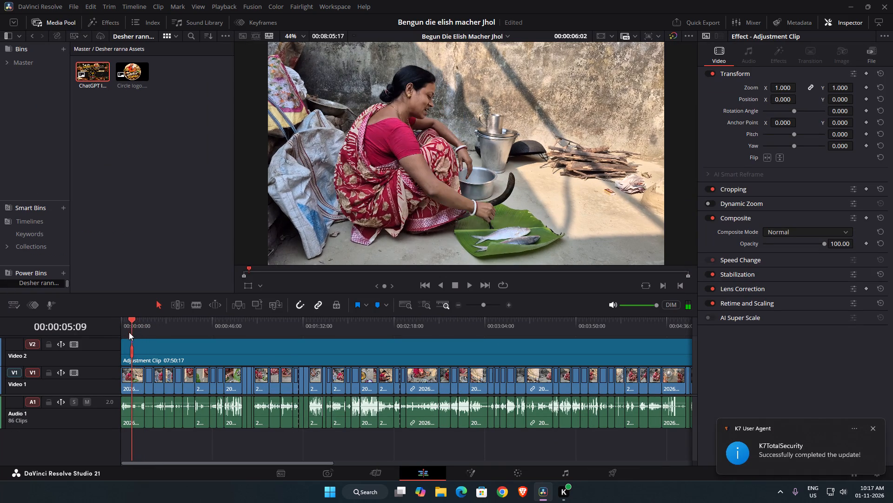
drag(129, 332, 111, 335)
key(space)
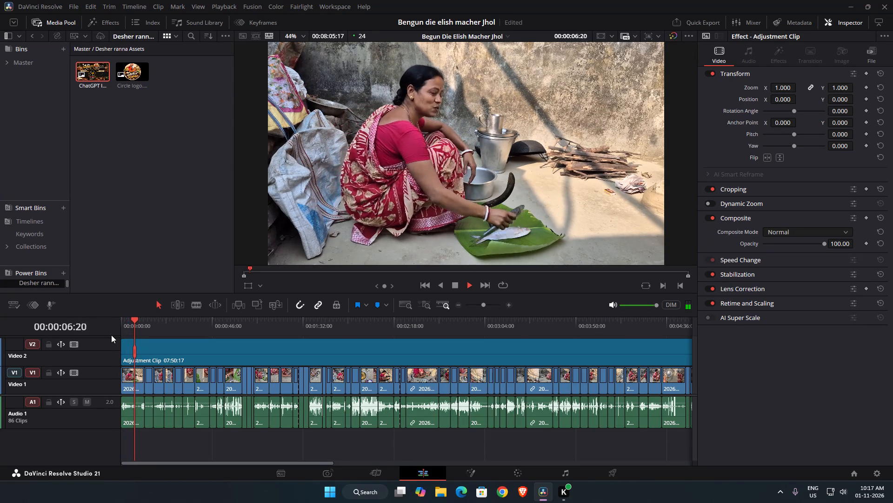
key(space)
key(space)
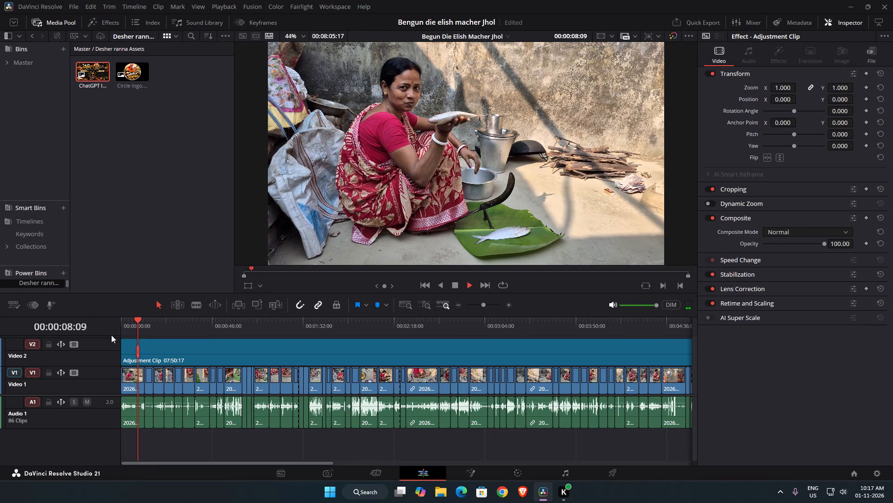
key(space)
key(Left)
key(Left)
key(Left)
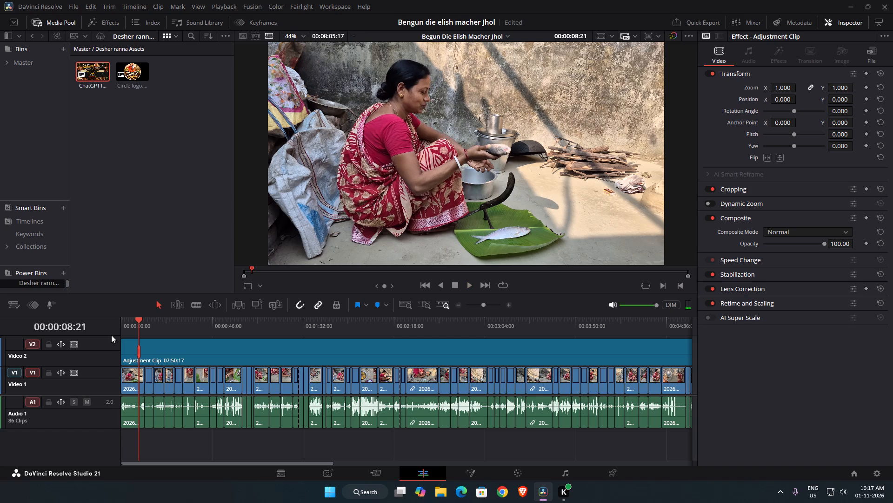
key(Left)
key(Left)
key(Left)
key(Left)
key(Left)
key(Left)
key(Left)
key(Left)
key(Left)
key(Left)
key(Left)
key(Left)
key(Left)
key(Left)
key(Left)
key(Left)
key(Left)
key(Left)
key(Left)
key(Left)
key(Left)
key(Left)
key(Left)
key(Left)
key(Left)
key(Left)
key(Left)
key(Left)
key(Left)
key(Left)
key(Left)
key(Left)
key(Left)
key(Left)
key(Left)
key(Left)
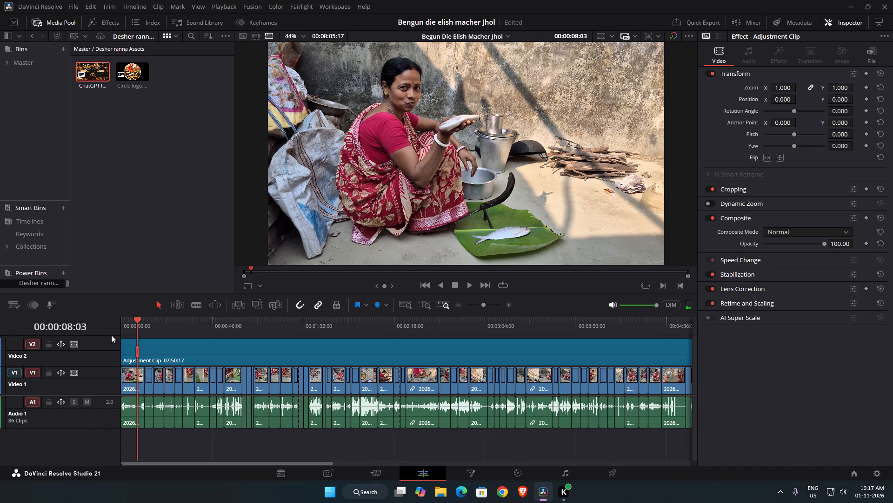
key(Right)
key(Right)
key(Right)
key(Right)
key(Right)
key(Right)
key(Right)
key(Right)
key(Right)
key(Right)
key(Right)
key(Right)
key(Right)
key(Right)
key(Right)
key(Right)
key(Right)
key(Right)
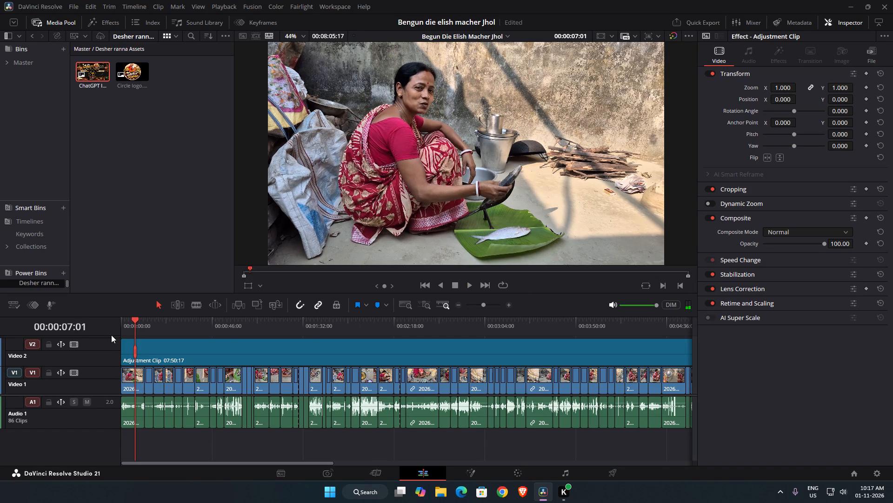
key(Left)
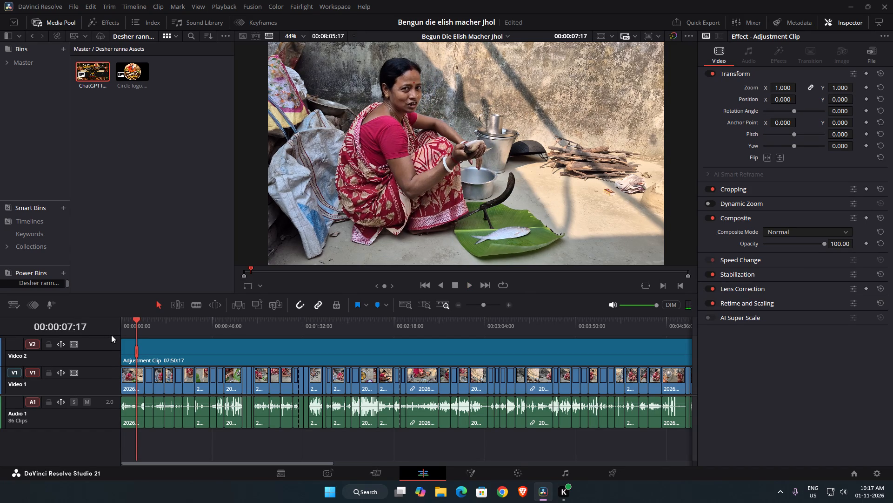
key(Left)
key(Left)
key(Left)
key(Left)
key(Left)
key(Left)
key(Left)
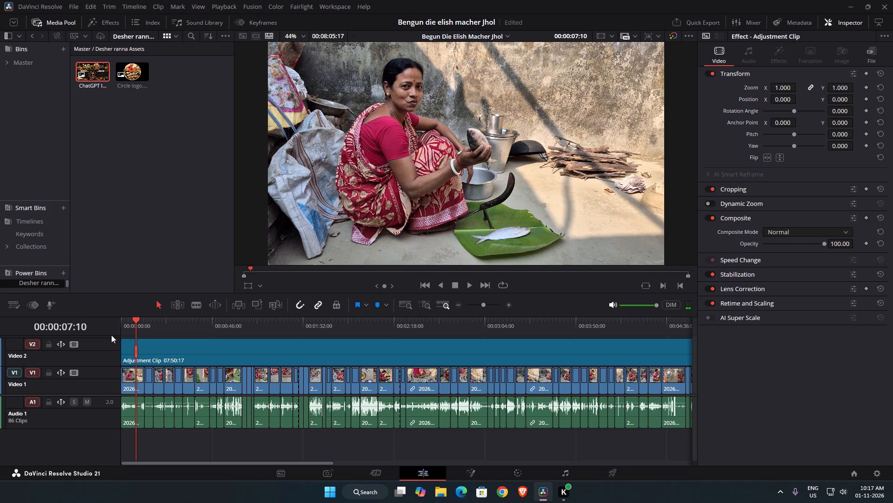
key(Right)
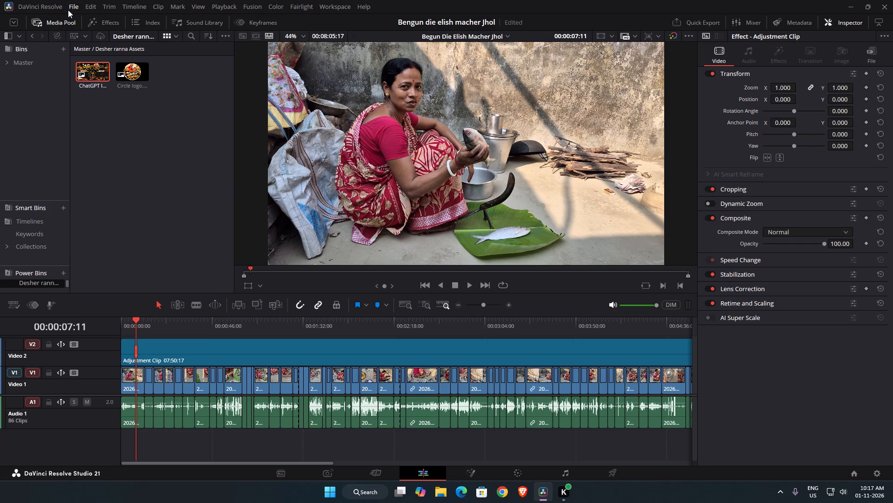
Export the current frame as a JPEG still to the Desktop.
click(68, 10)
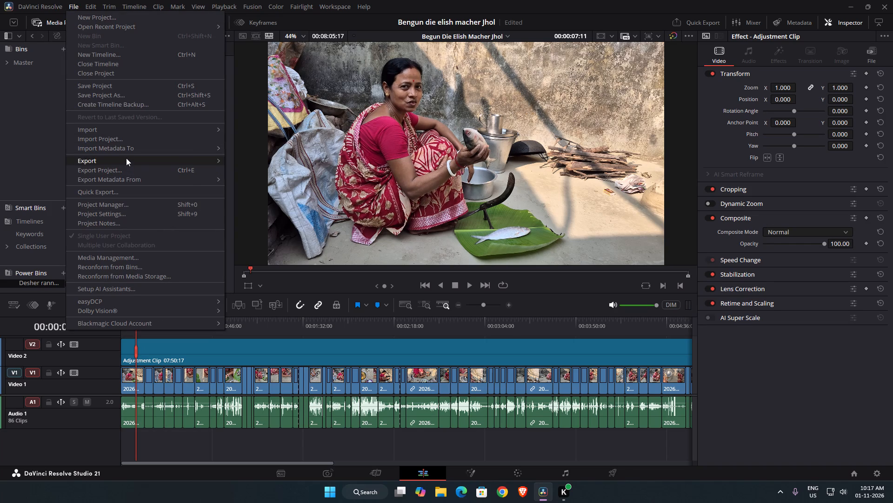
click(126, 157)
click(271, 198)
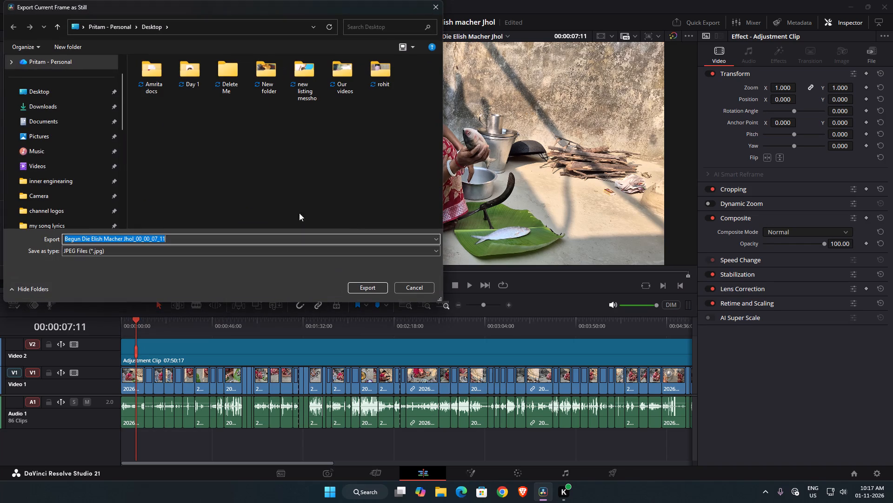
click(53, 95)
click(367, 286)
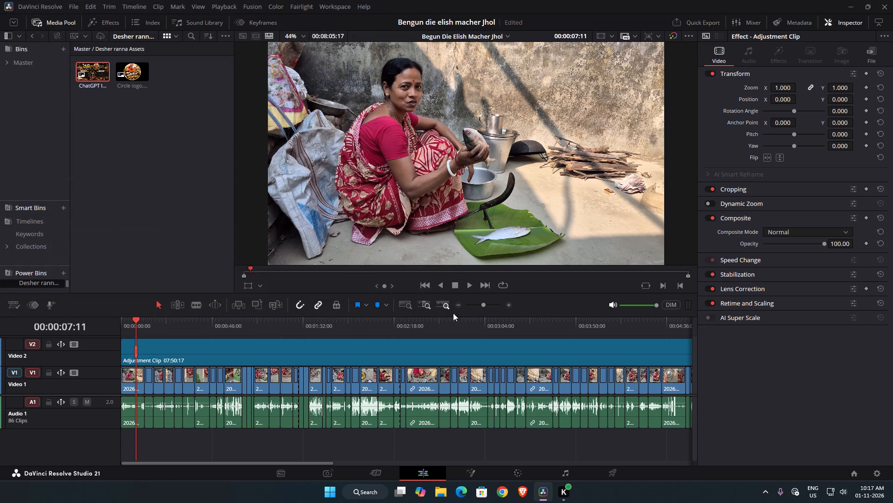